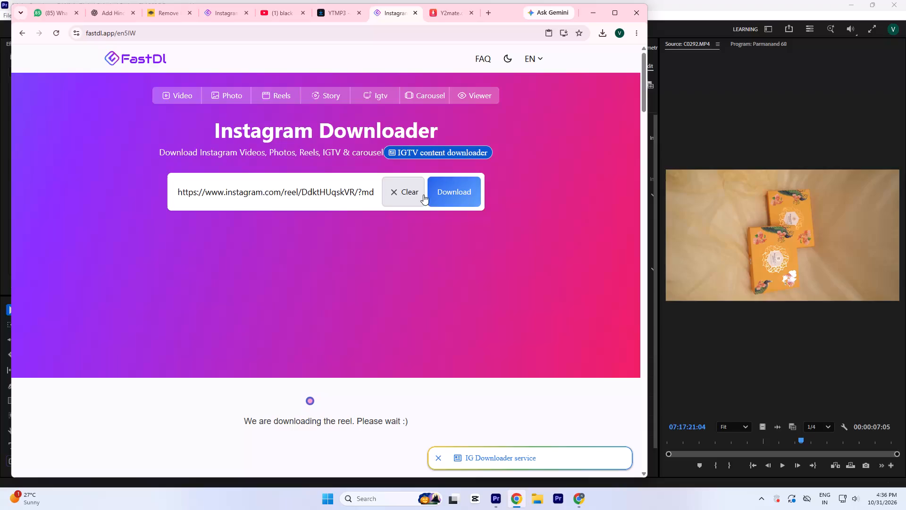
Dismiss the ad overlay, download the Diwali Collection reel from the search result, and open the recent download history.
left_click(434, 459)
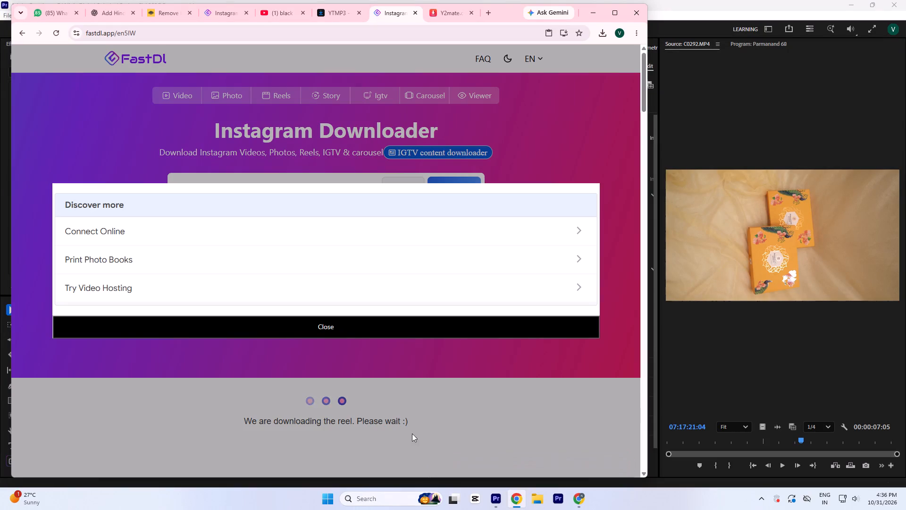
left_click(339, 322)
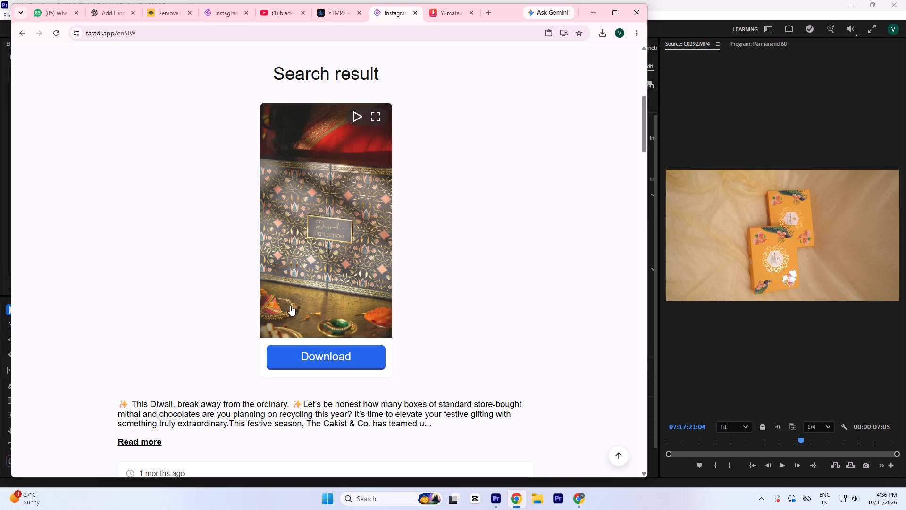
left_click(354, 356)
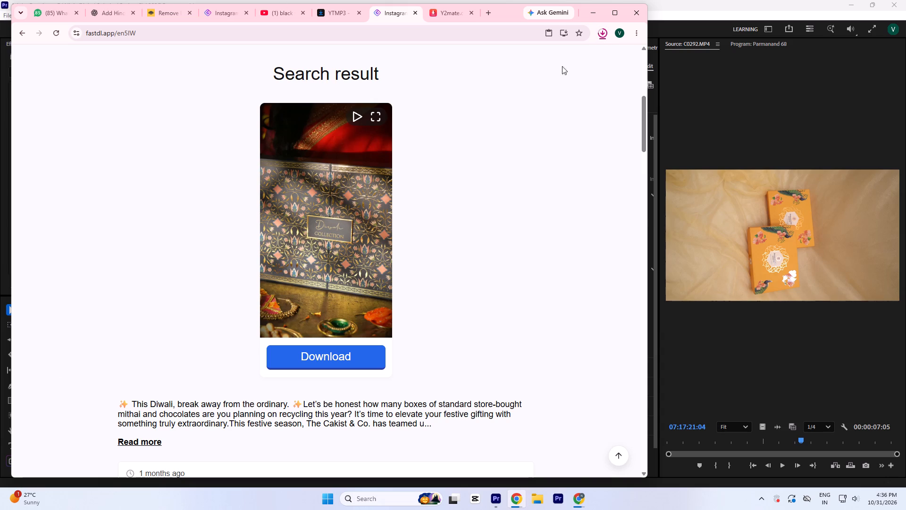
left_click(606, 34)
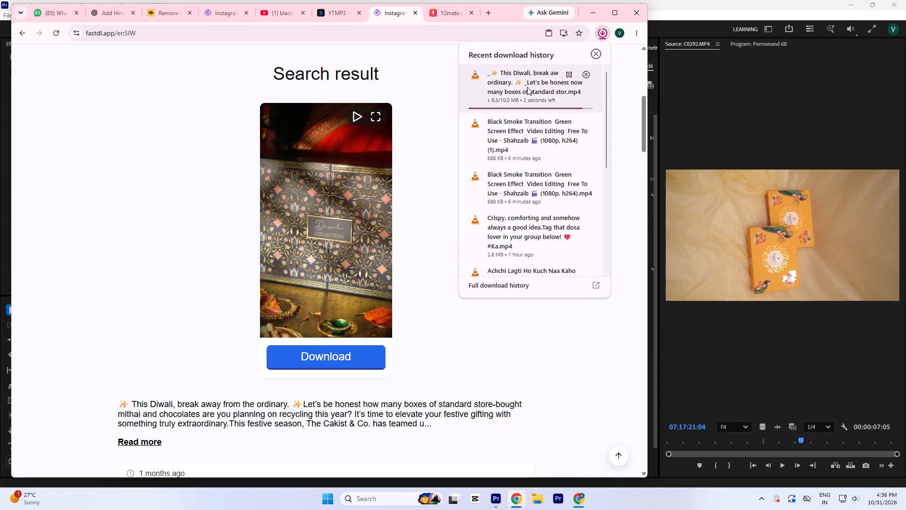
Bring the downloaded Diwali reel video from the browser into the Parmanand 68 timeline on V1 and A1, after the C0284.MP4 clip.
left_click_drag(510, 86, 514, 487)
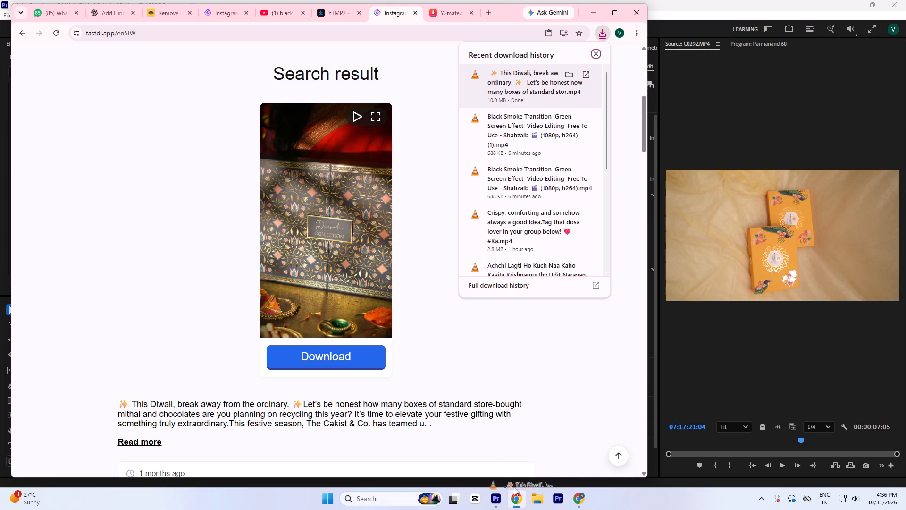
left_click_drag(514, 487, 401, 408)
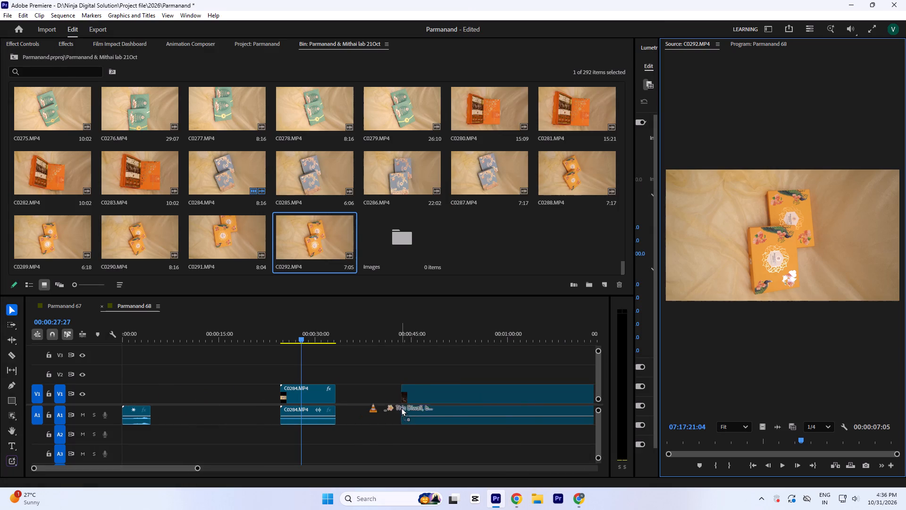
left_click_drag(401, 408, 358, 409)
Delete the C0284.MP4 clip and the short audio clip at the sequence start, keeping only the Diwali video.
key("minus")
key("minus")
key("minus")
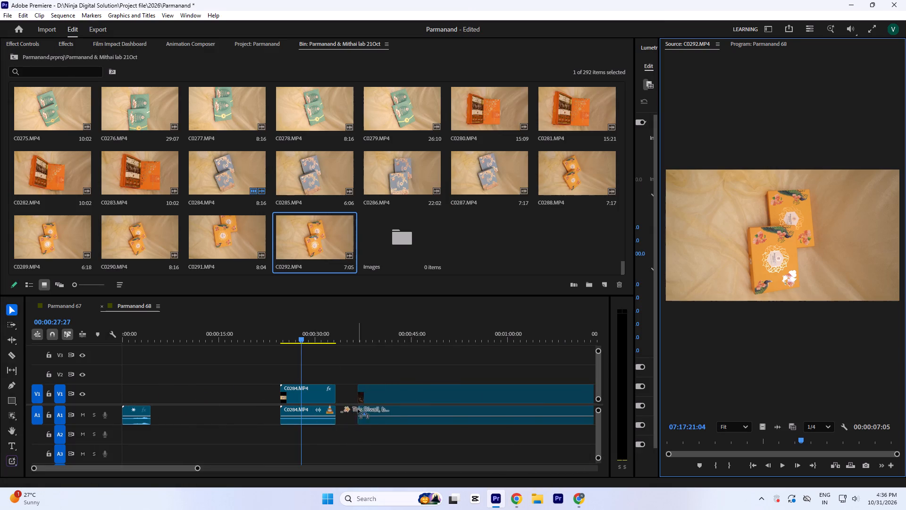
key("minus")
key("minus")
key("equal")
left_click(210, 397)
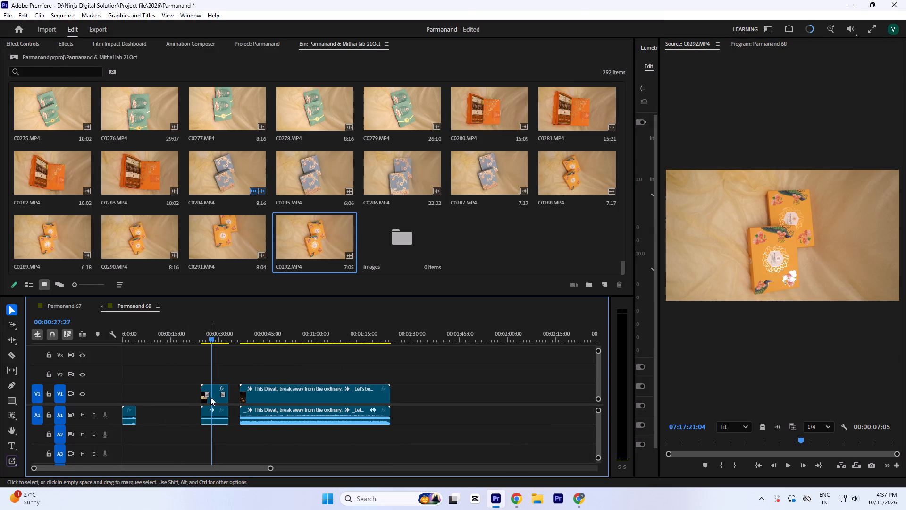
left_click_drag(179, 372, 201, 430)
key("Delete")
left_click_drag(181, 439, 77, 379)
key("Delete")
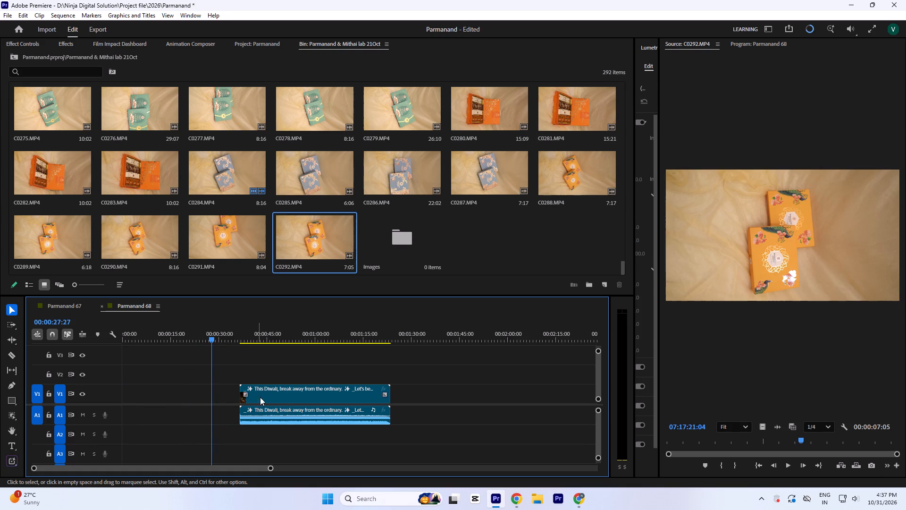
Move the Diwali video and its audio to the very start of the sequence.
left_click_drag(285, 401, 146, 399)
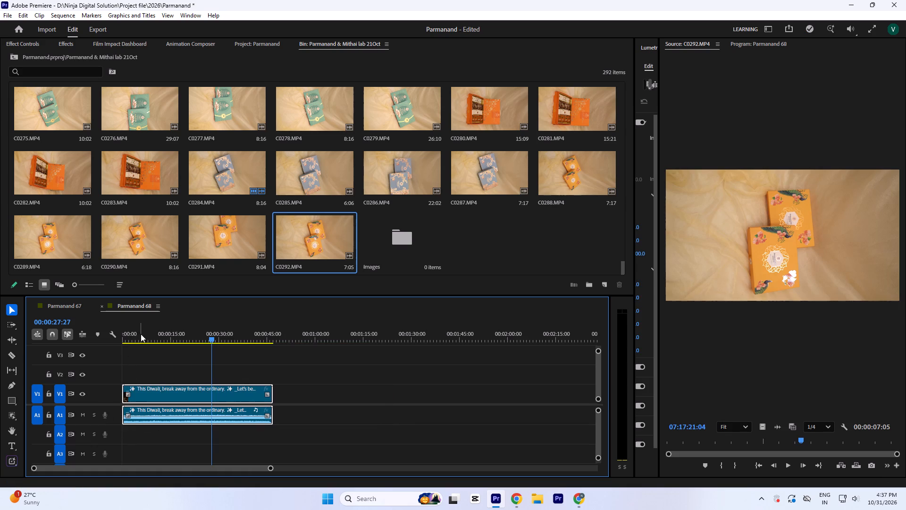
Mark the sequence range from the start to about 00:00:55:21, then return the playhead to 00:00:00:00.
left_click_drag(141, 333, 304, 363)
key("i")
key("o")
left_click_drag(165, 335, 117, 358)
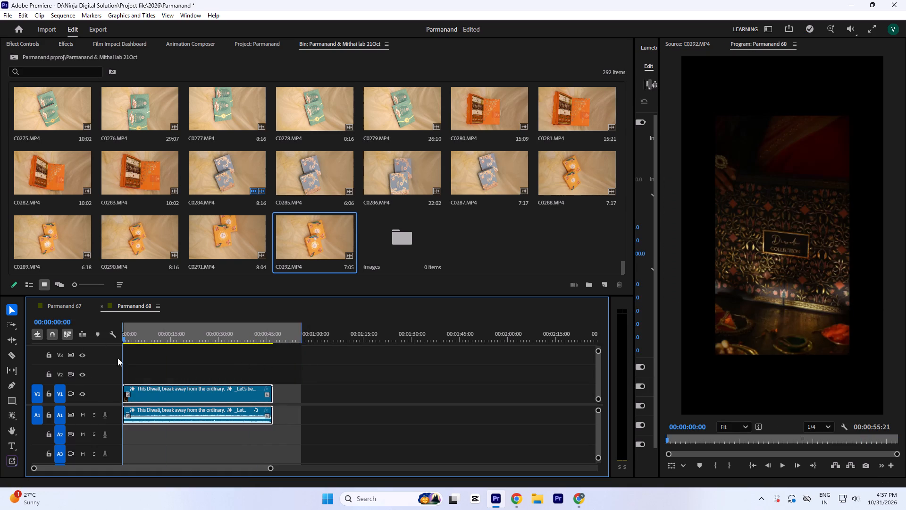
left_click_drag(117, 358, 76, 369)
Expand audio track A1 to show a taller waveform.
double_click(110, 422)
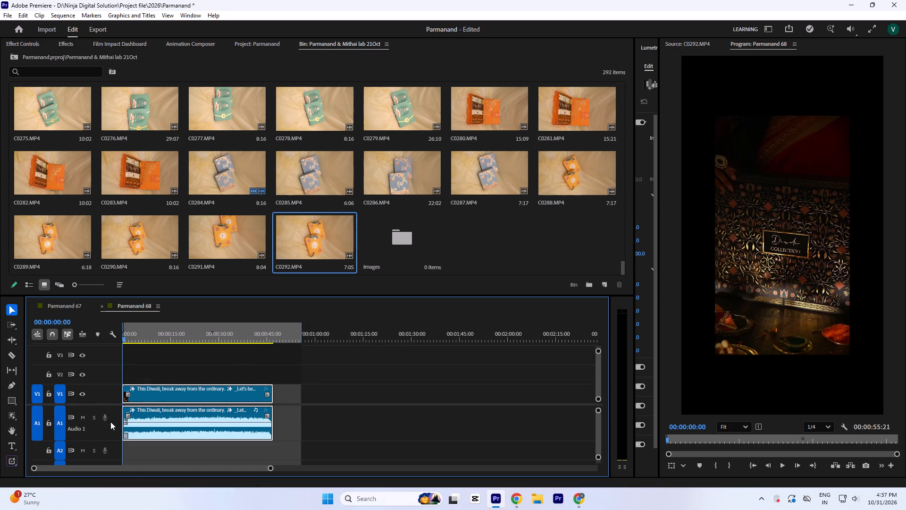
Save the Parmanand project.
key("ctrl+s")
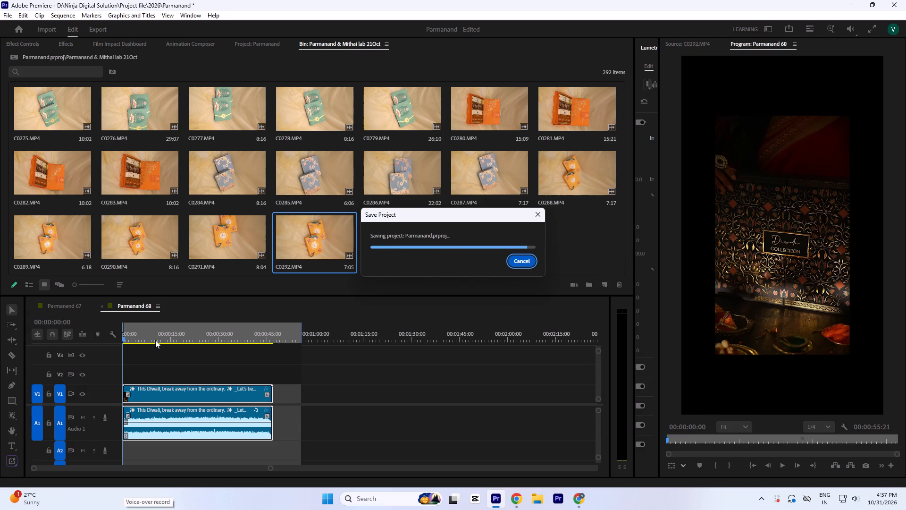
Scale the Diwali video to fill the sequence frame and unlink its audio from the picture.
key("a")
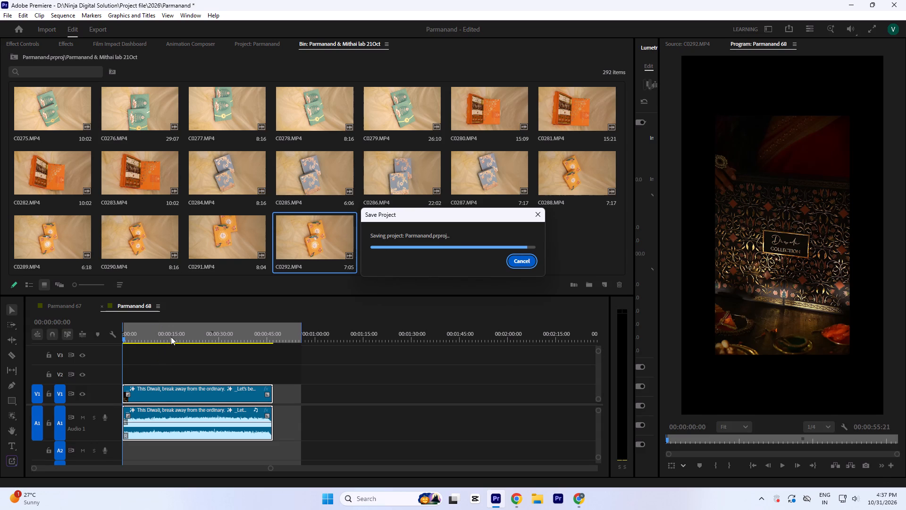
left_click(171, 337)
key("a")
left_click_drag(151, 337, 71, 356)
key("ctrl+l")
Play the Diwali video from the start with the timeline magnified to review its opening shots and audio.
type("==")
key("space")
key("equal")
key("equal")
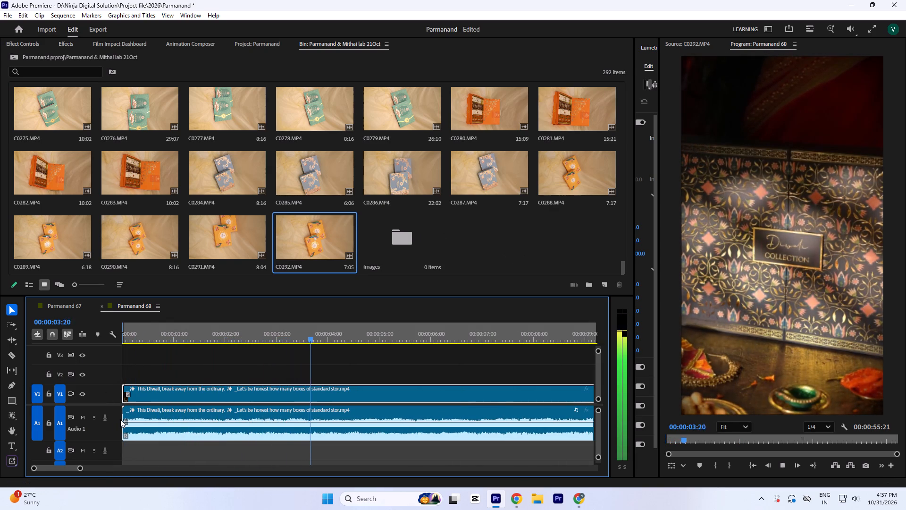
Continue reviewing the Diwali video past its four-second point and park the playhead at 00:00:04:13.
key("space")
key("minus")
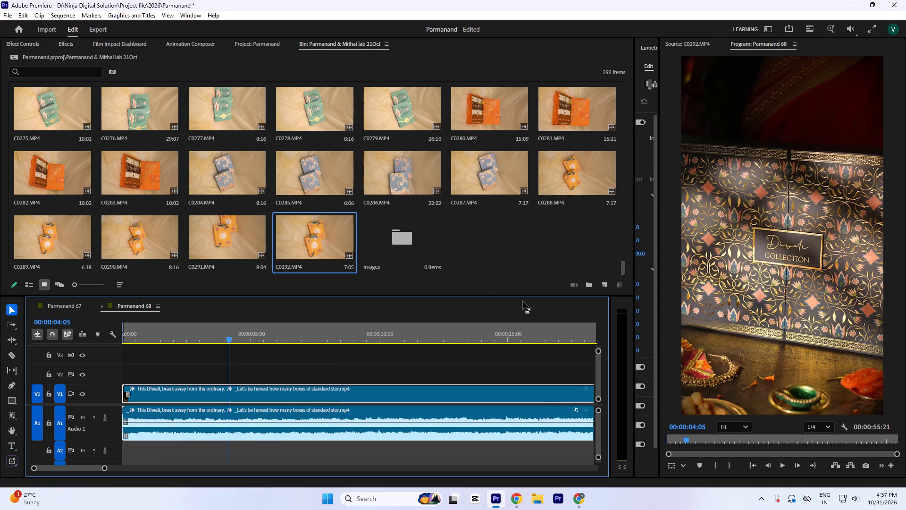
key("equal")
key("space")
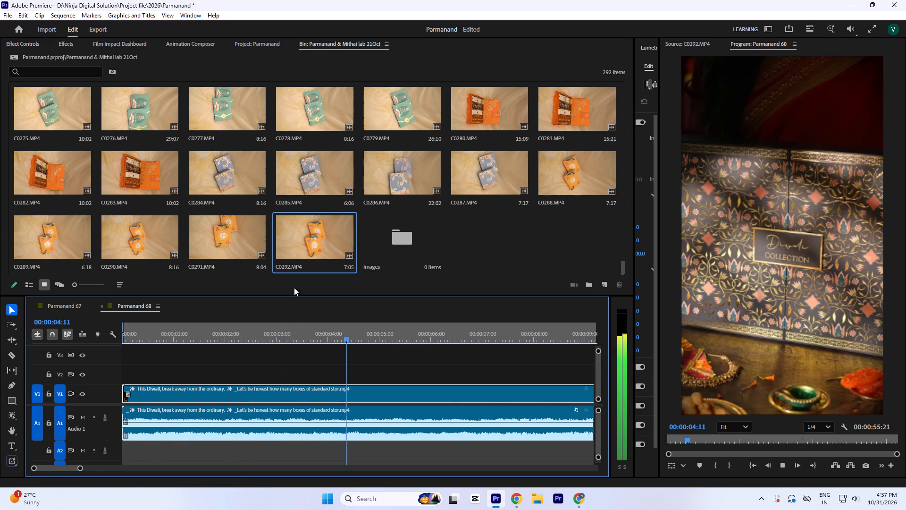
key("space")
left_click(351, 331)
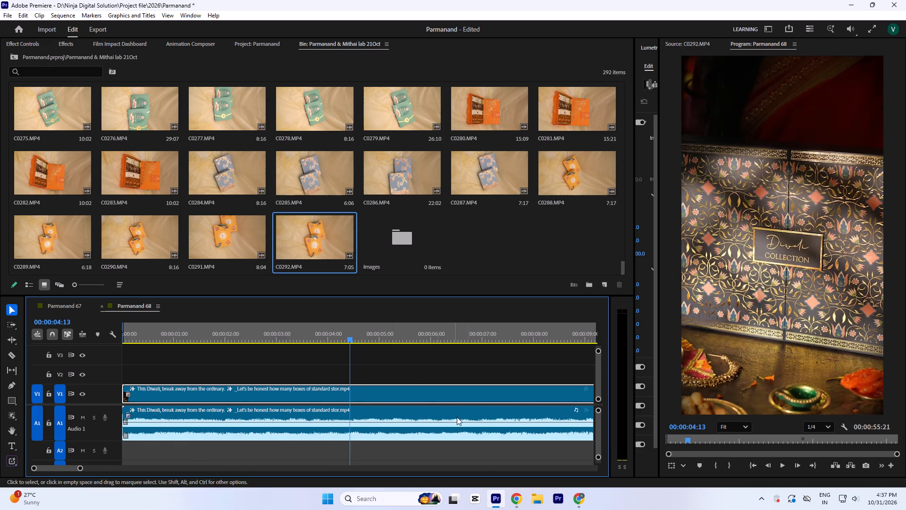
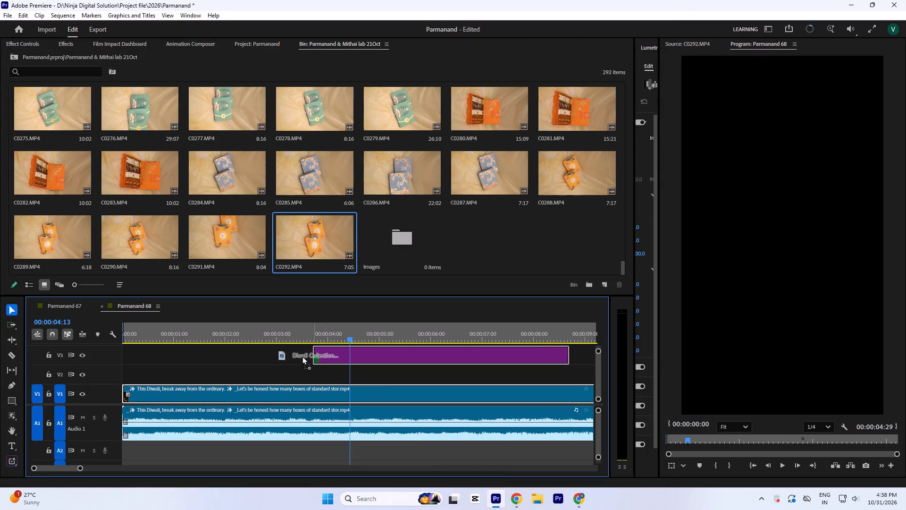
left_click_drag(302, 356, 285, 362)
key("minus")
In File Explorer, open D: > Ninja Digital Solution > Video Data > Krishna by rk group 13Oct > Images and bring up photo DSC00002's actions.
left_click(545, 509)
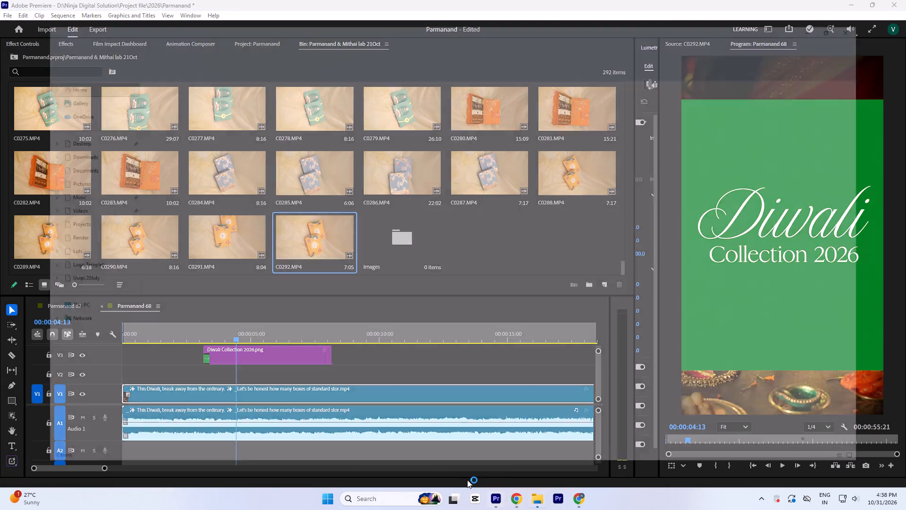
left_click(37, 319)
double_click(285, 89)
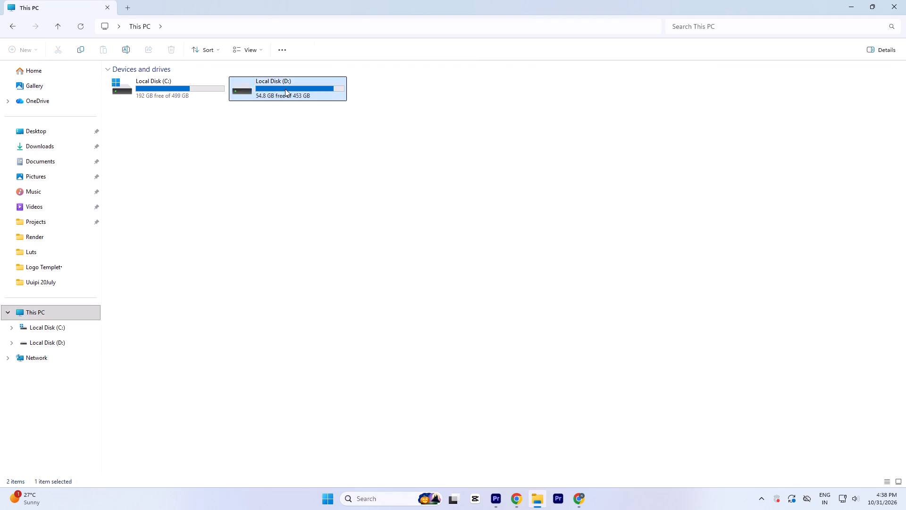
double_click(164, 108)
double_click(150, 188)
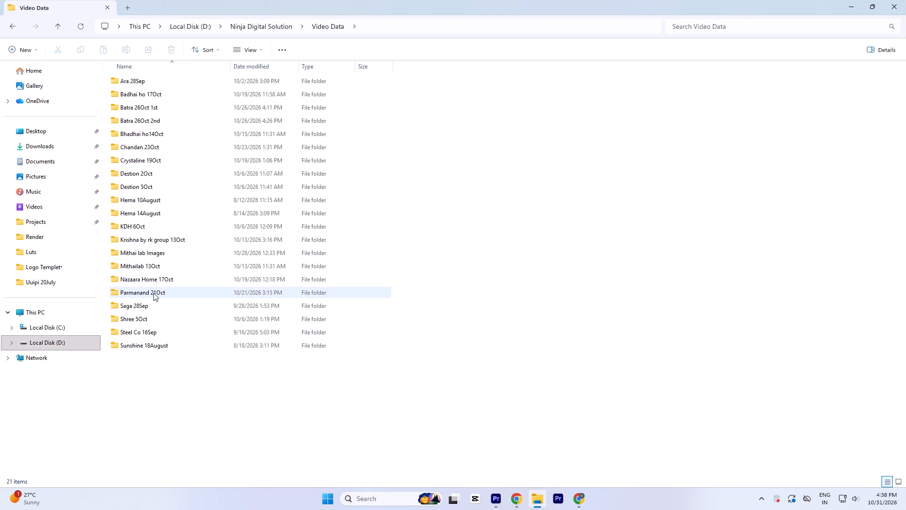
double_click(143, 238)
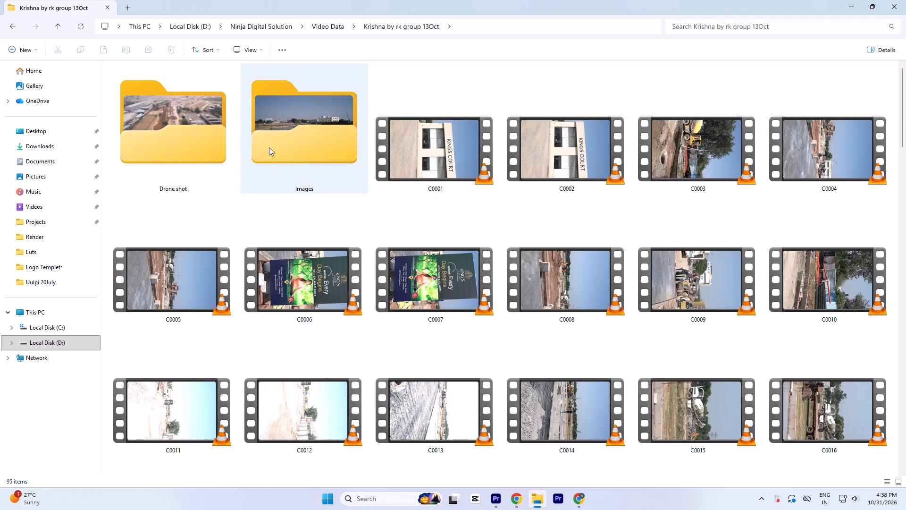
double_click(297, 144)
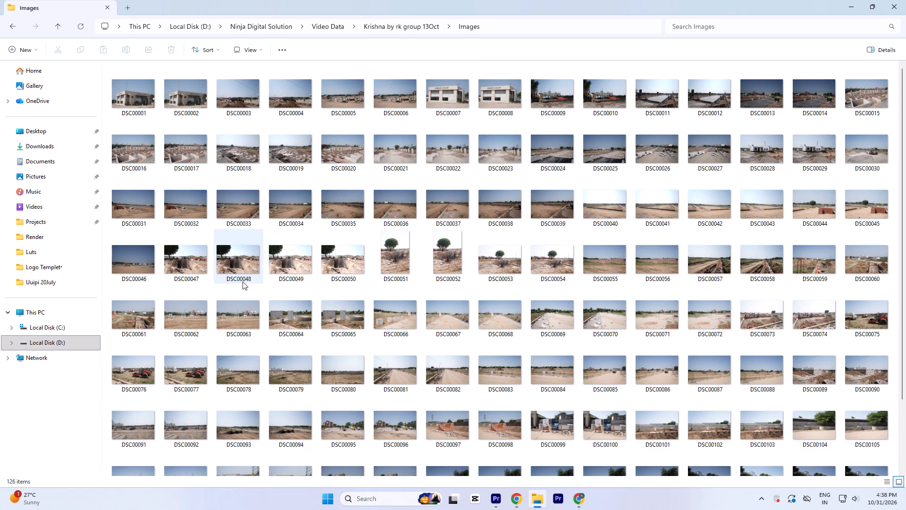
right_click(183, 96)
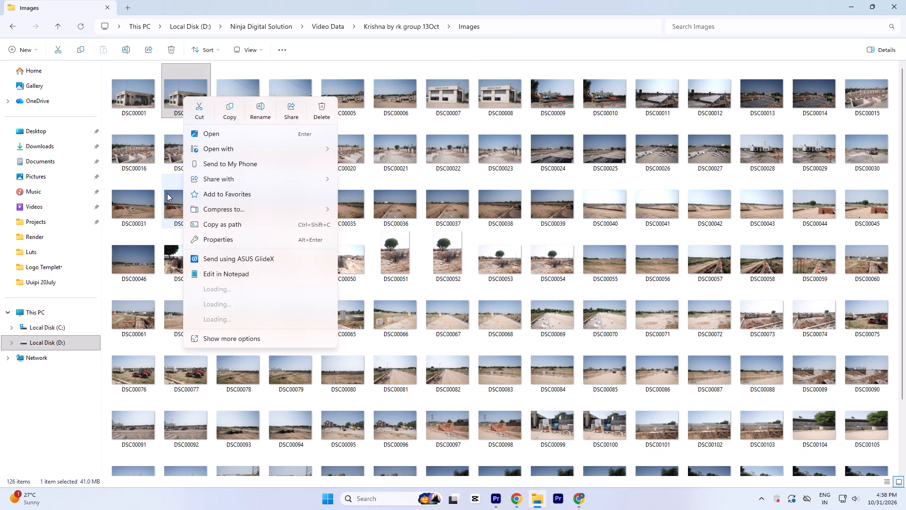
Check the general file properties of photo DSC00002, including its type, size and dates.
left_click(218, 239)
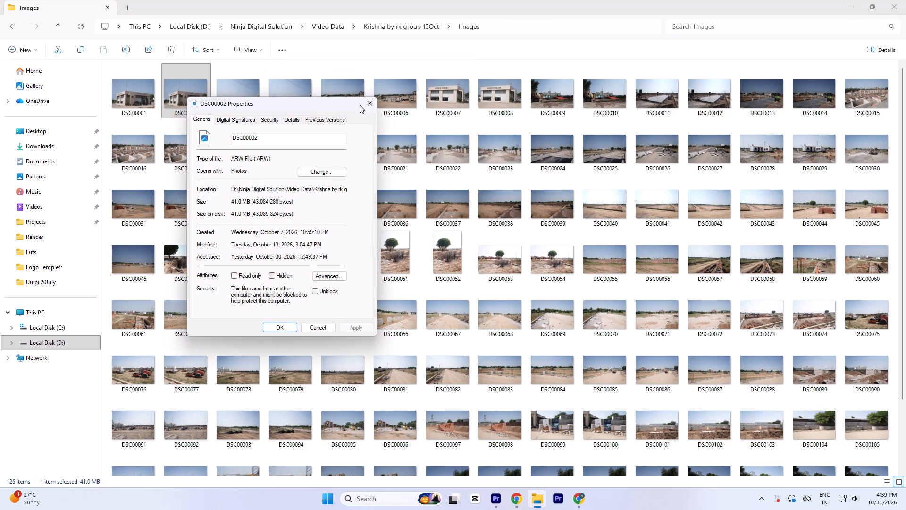
left_click(377, 103)
Look through the site photos in the Images folder, going up to Krishna by rk group 13Oct and reopening Images along the way.
scroll(346, 225, "down", 10)
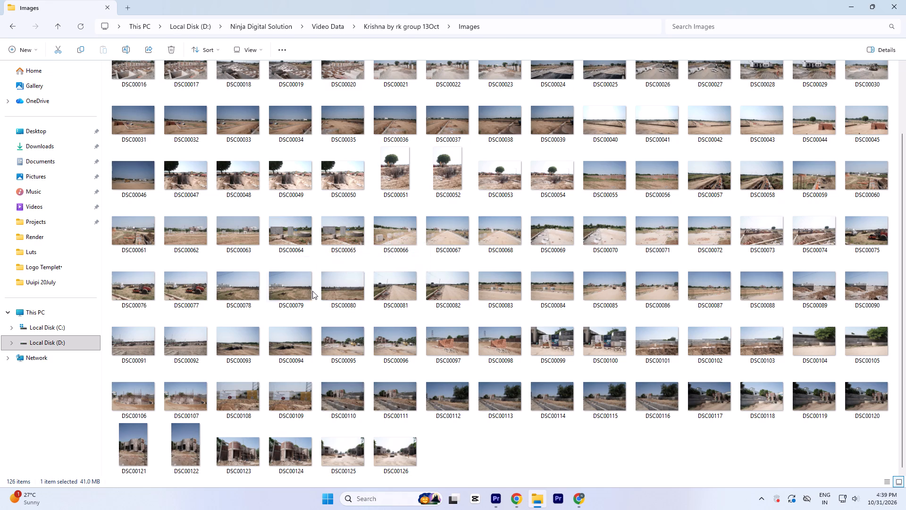
key("BackSpace")
double_click(302, 142)
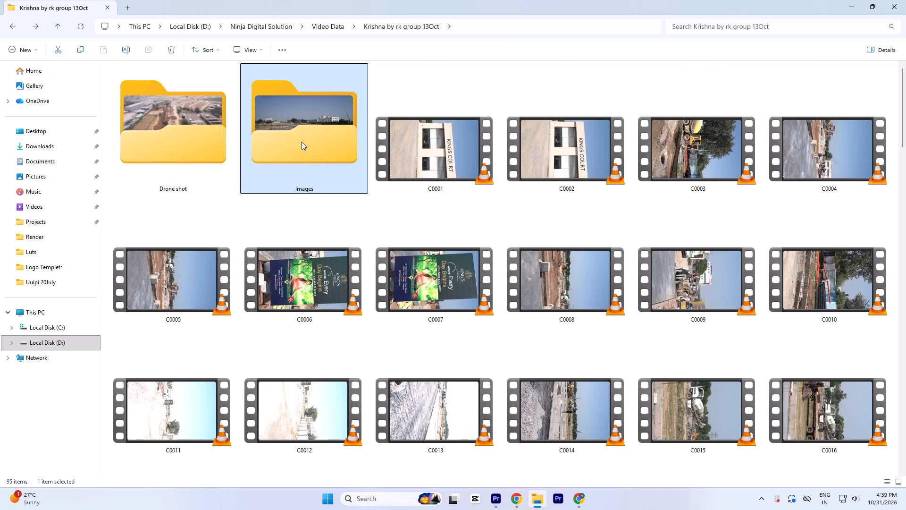
scroll(373, 331, "up", 4)
scroll(389, 353, "down", 4)
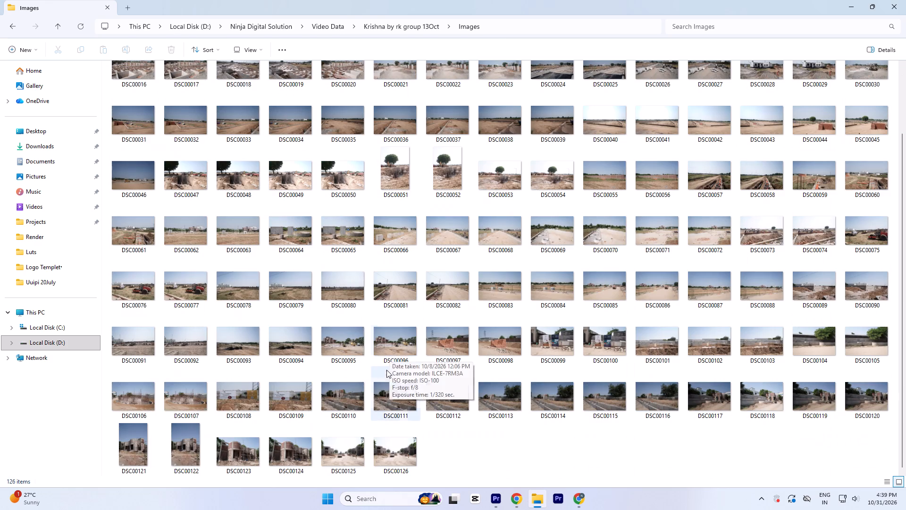
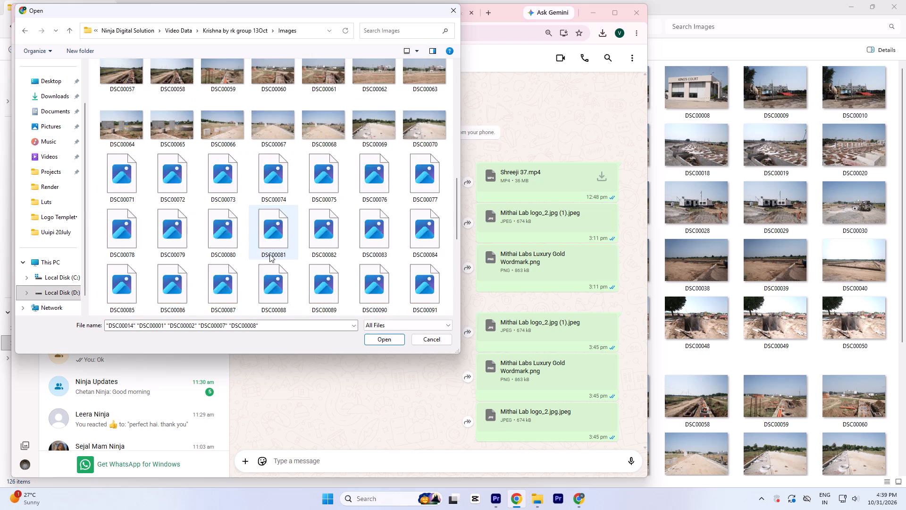
scroll(284, 270, "down", 9)
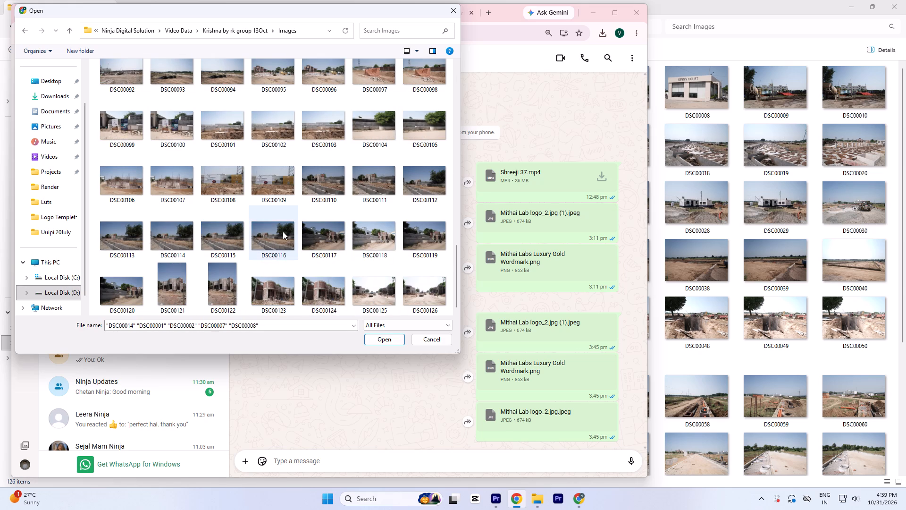
left_click(318, 286, "ctrl")
left_click(273, 292, "ctrl")
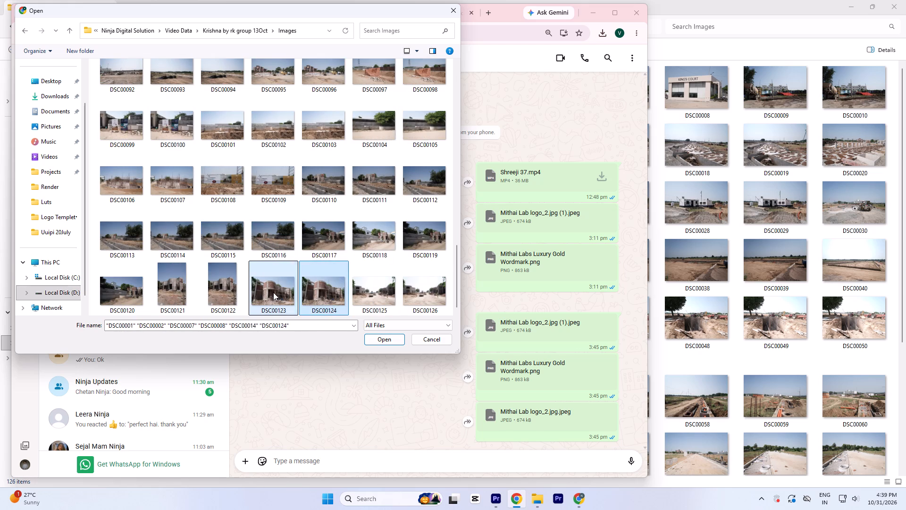
left_click(222, 292, "ctrl")
left_click(176, 285, "ctrl")
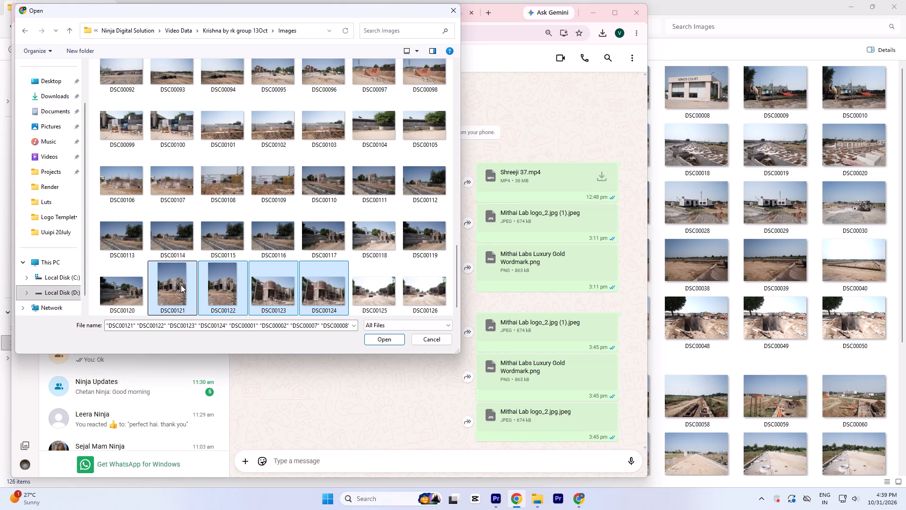
left_click(422, 231, "ctrl")
scroll(385, 243, "up", 4)
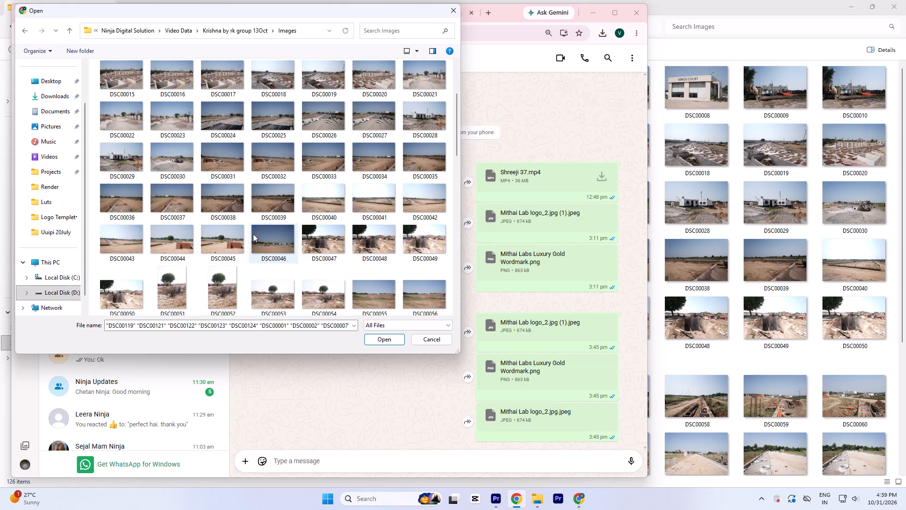
scroll(235, 232, "up", 3)
scroll(297, 253, "up", 4)
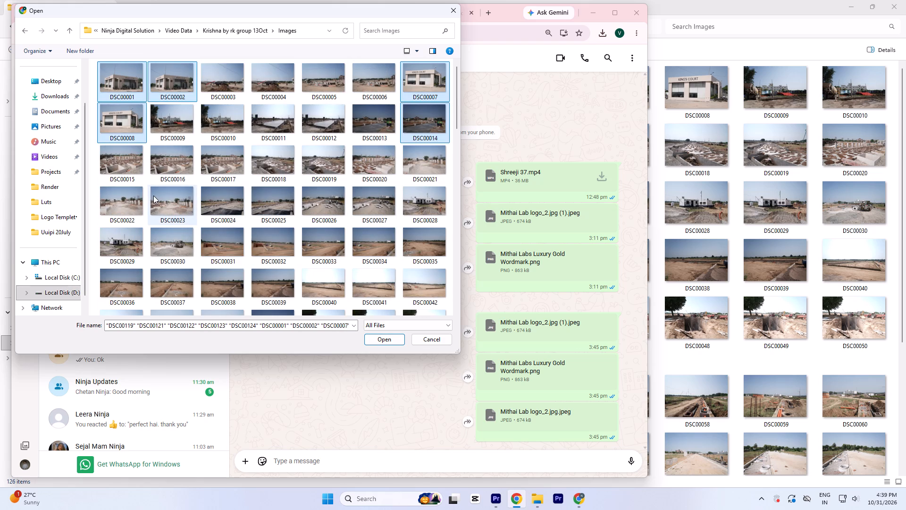
Enlarge the thumbnails in the Open dialog and review the Krishna by rk group 13Oct photos, checking the selected ones from DSC00001 through DSC00124.
scroll(251, 238, "up", 9, "ctrl")
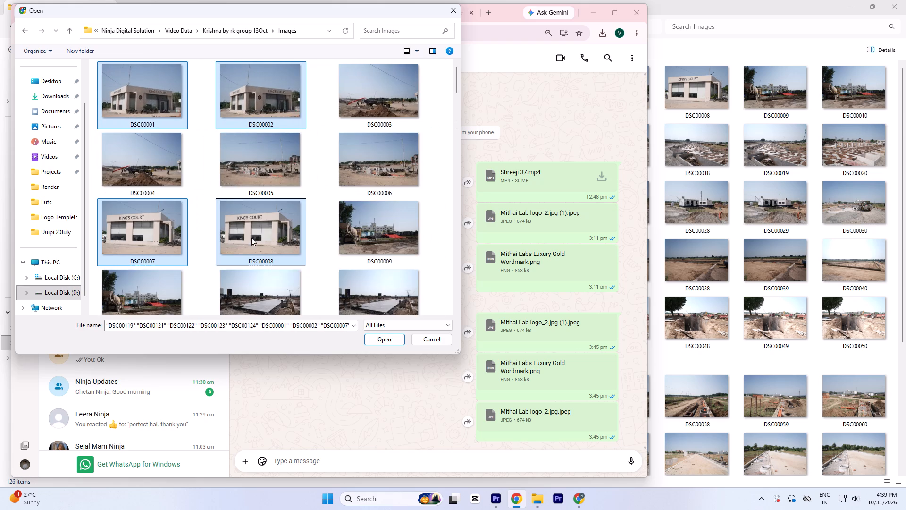
scroll(333, 231, "up", 5)
scroll(324, 227, "down", 12)
scroll(328, 234, "up", 2)
scroll(331, 237, "down", 9)
scroll(336, 245, "up", 1)
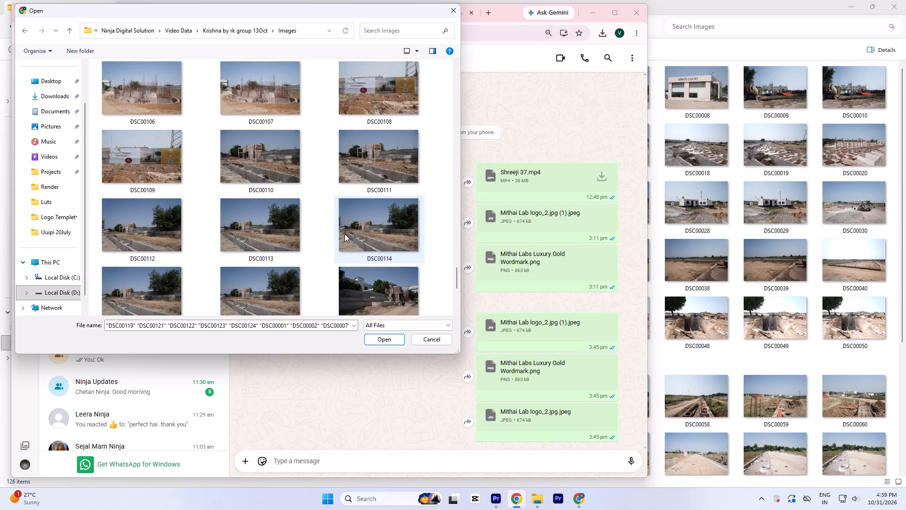
scroll(345, 232, "up", 2)
scroll(362, 210, "down", 9)
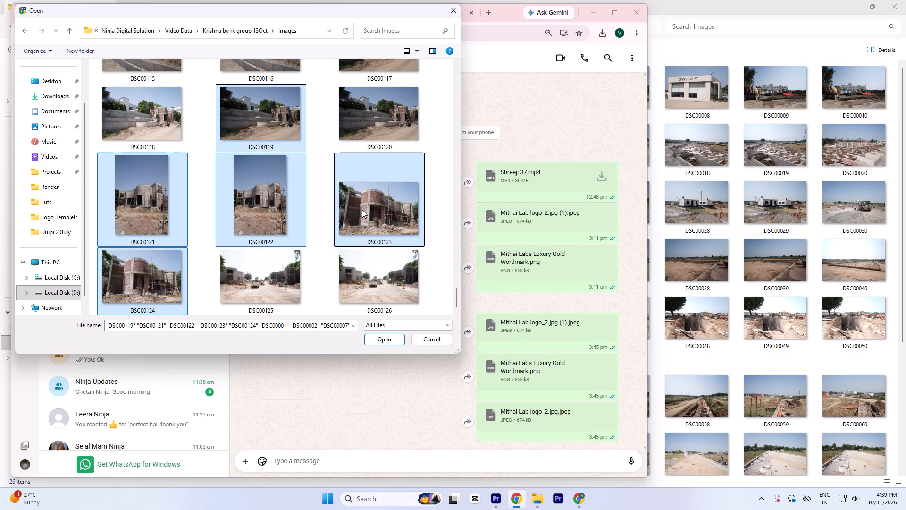
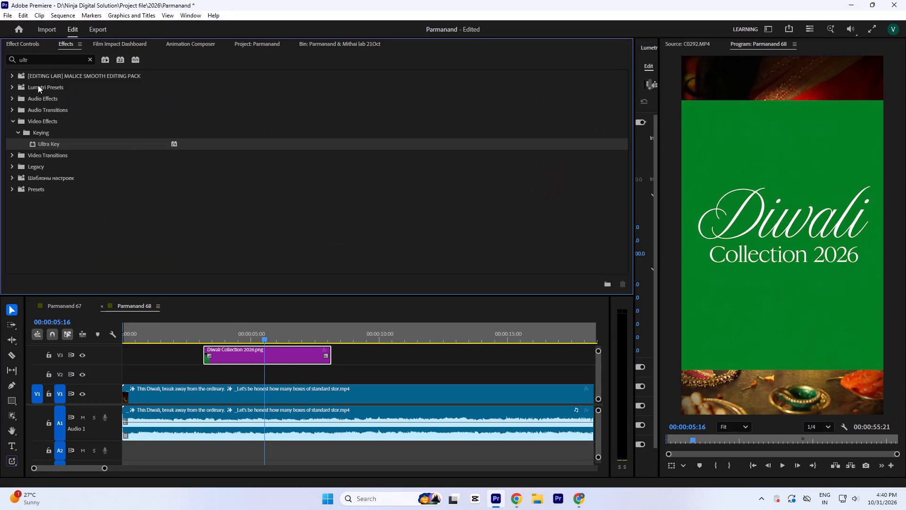
Apply Ultra Key to the Diwali Collection 2026 title clip and sample its green background as the key colour.
double_click(54, 143)
left_click(36, 45)
scroll(65, 158, "down", 7)
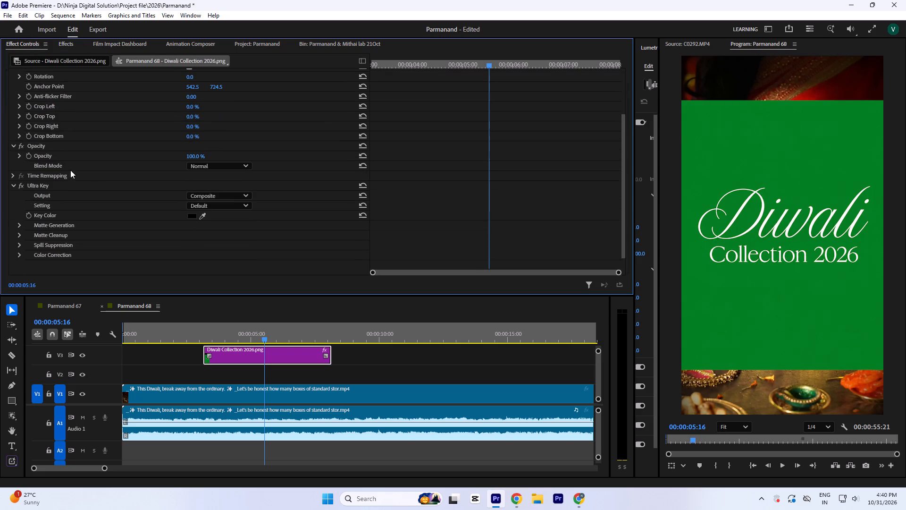
left_click(201, 215)
left_click(721, 155)
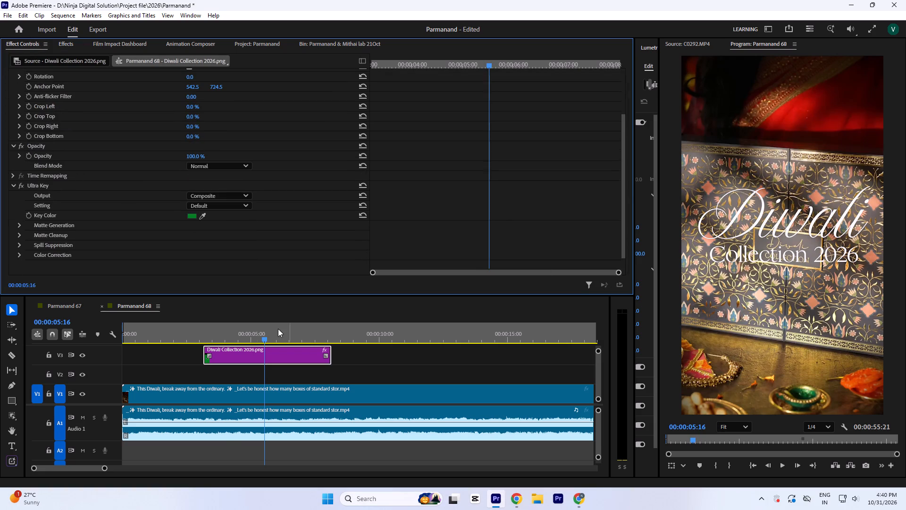
Save the Parmanand project.
key("grave")
key("ctrl+s")
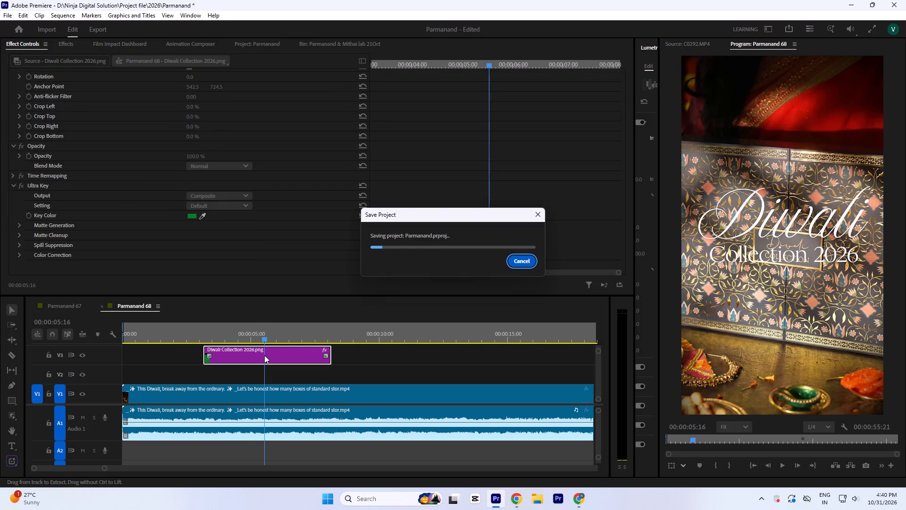
left_click(247, 321)
key("grave")
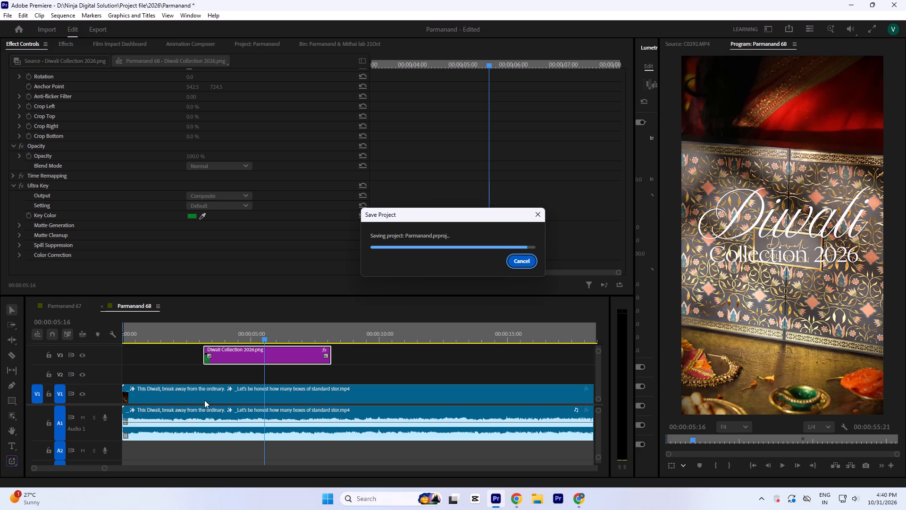
Hide video track V1 and move the Diwali Collection 2026 title clip to the start of the sequence on V2.
left_click(80, 394)
left_click_drag(235, 357, 140, 379)
left_click_drag(158, 330, 137, 332)
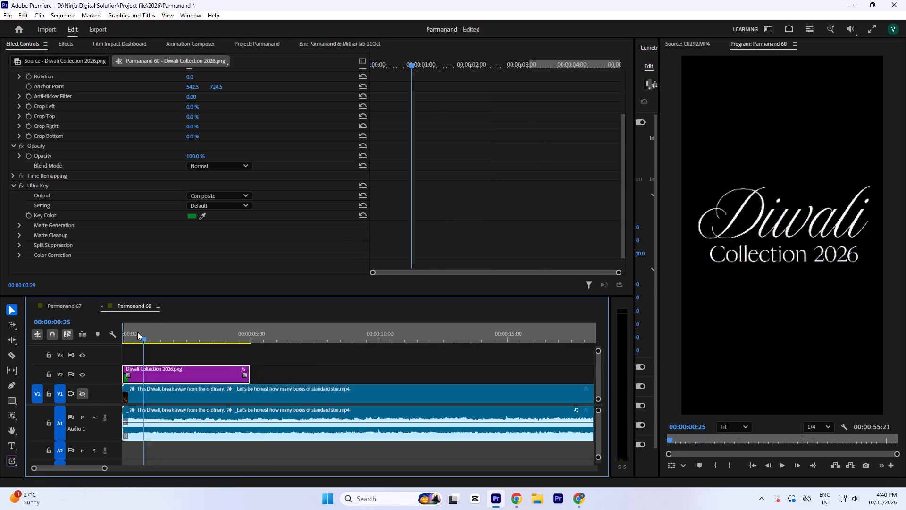
left_click_drag(137, 332, 88, 338)
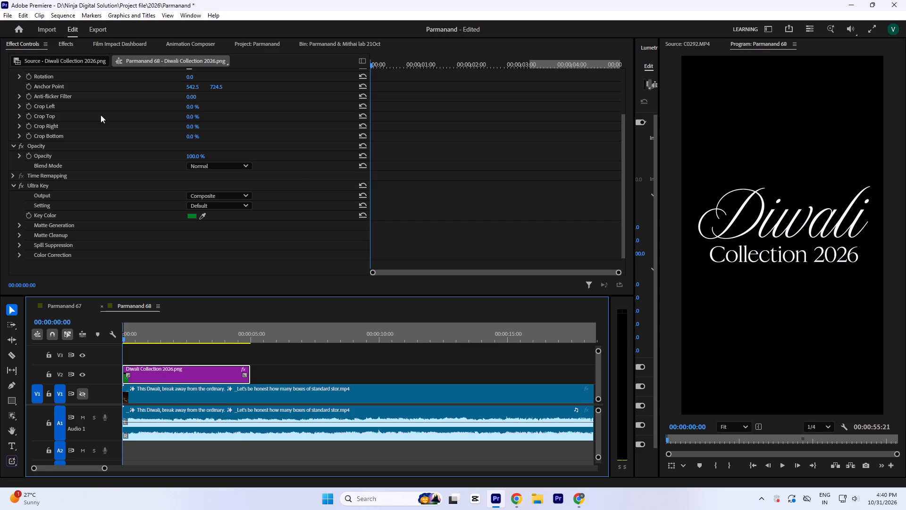
Reduce the Diwali title's scale to 77.
scroll(303, 178, "up", 9)
left_click_drag(194, 111, 192, 122)
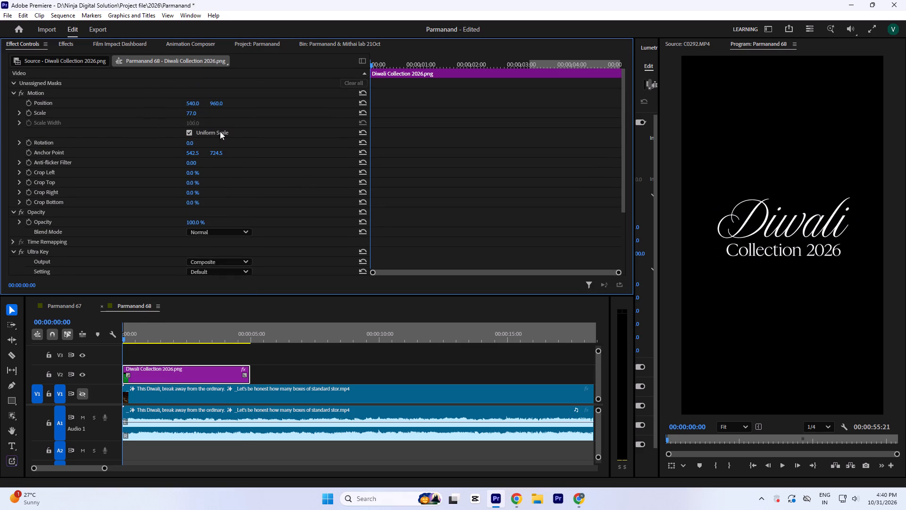
Add Cross Dissolve transitions to the title clip, preview the fade-in, and delete the dissolve at the clip's end.
left_click_drag(151, 335, 86, 343)
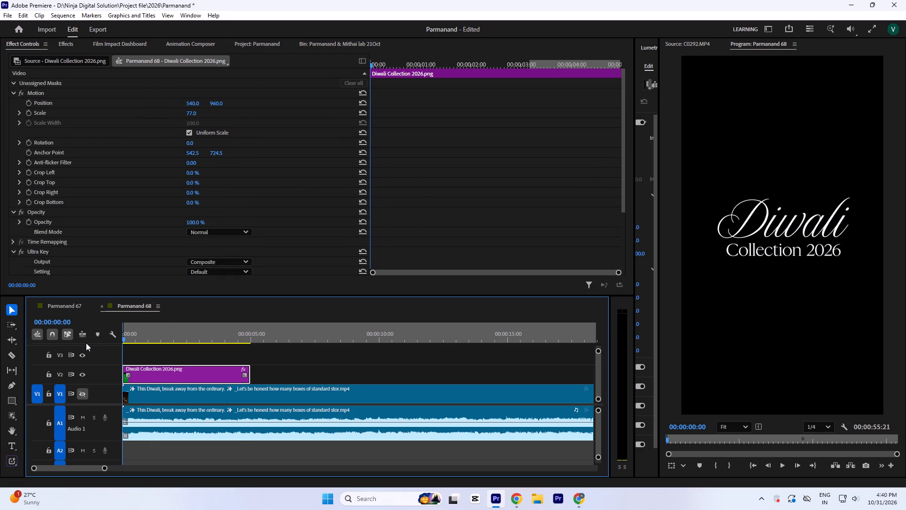
type("D")
key("space")
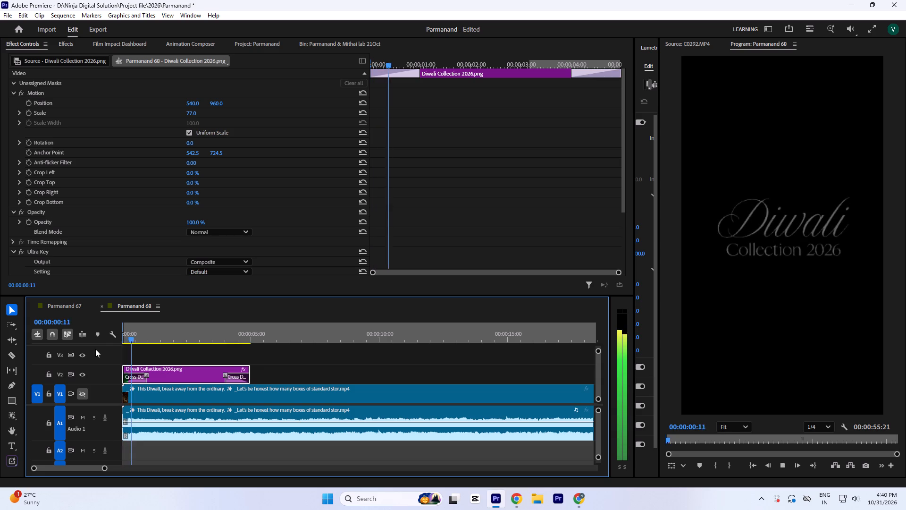
key("space")
key("space")
key("space")
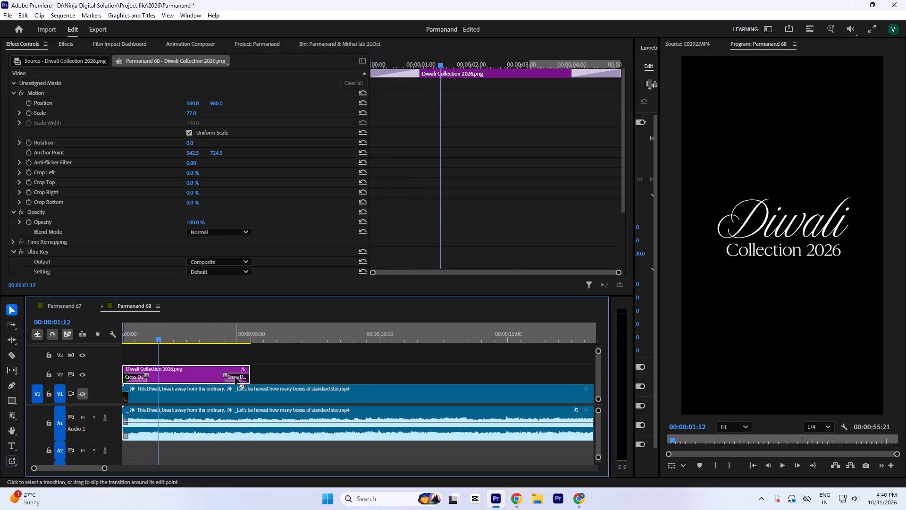
left_click(235, 377)
key("Delete")
Move the Diwali title clip from V2 up to track V3.
left_click_drag(216, 375, 215, 361)
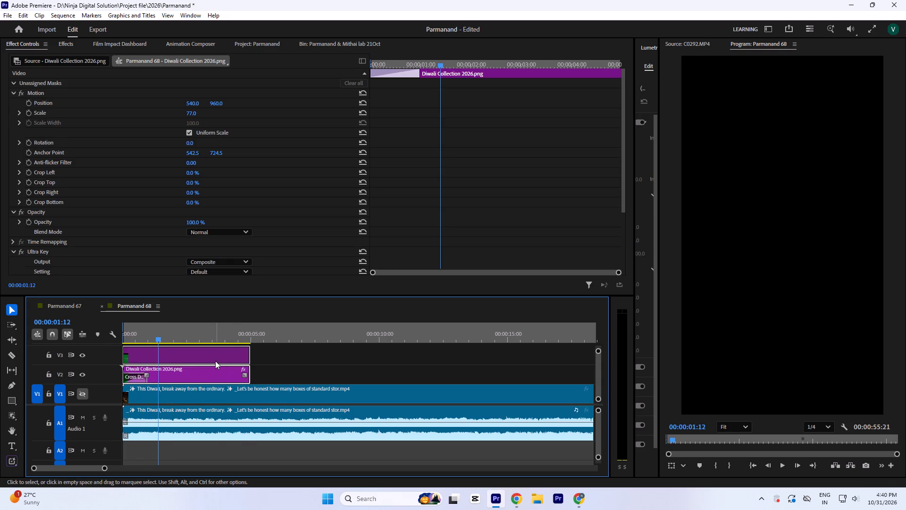
Preview the ribboned gift-box clip C0258.MP4 from the Parmanand & Mithai lab 21Oct bin and mark a 1:22 range with in and out points.
left_click(321, 44)
scroll(345, 212, "up", 2)
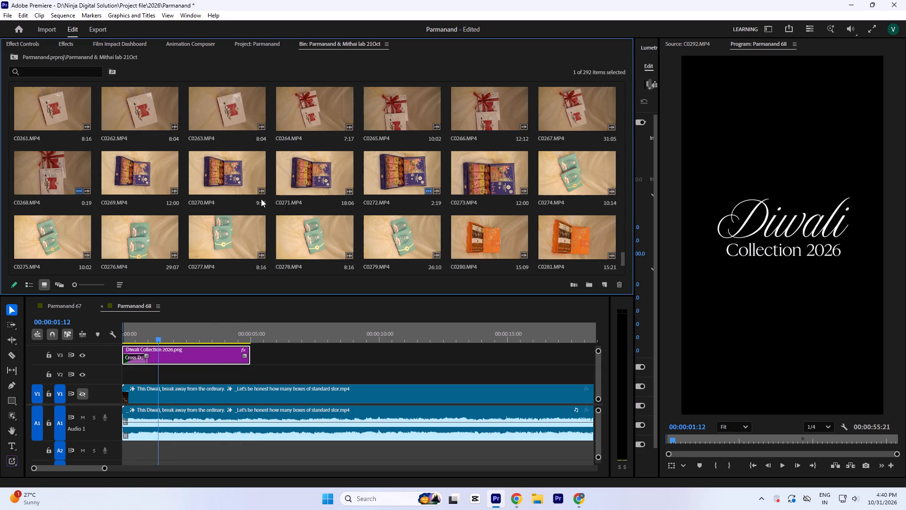
scroll(256, 198, "up", 1)
scroll(365, 188, "up", 1)
double_click(388, 169)
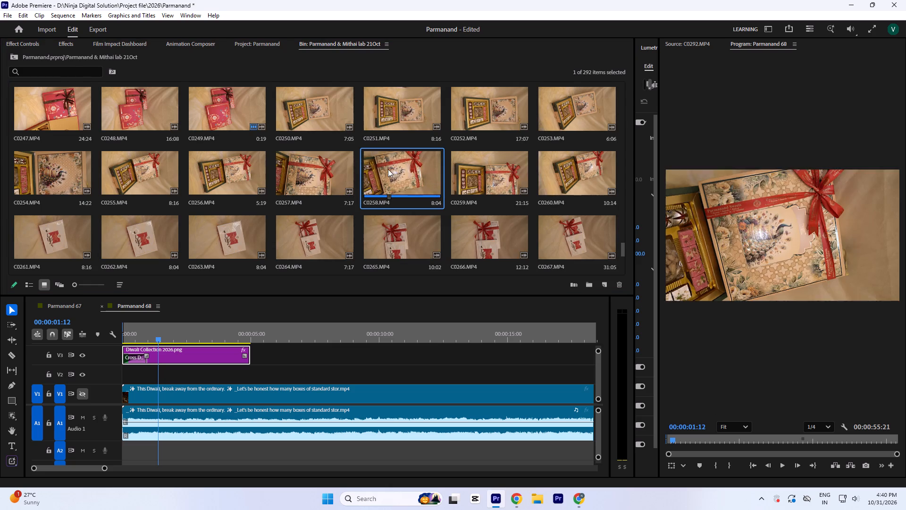
key("space")
left_click_drag(773, 450, 667, 443)
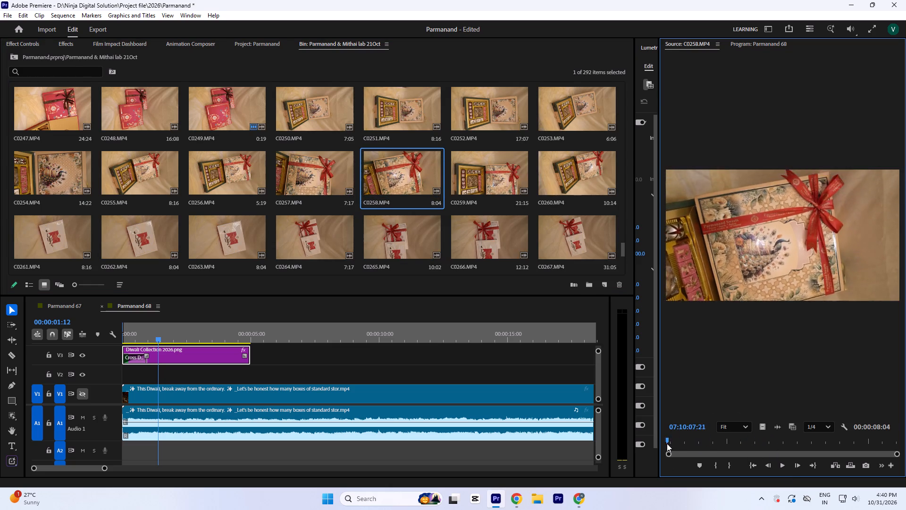
left_click_drag(667, 443, 710, 450)
double_click(482, 162)
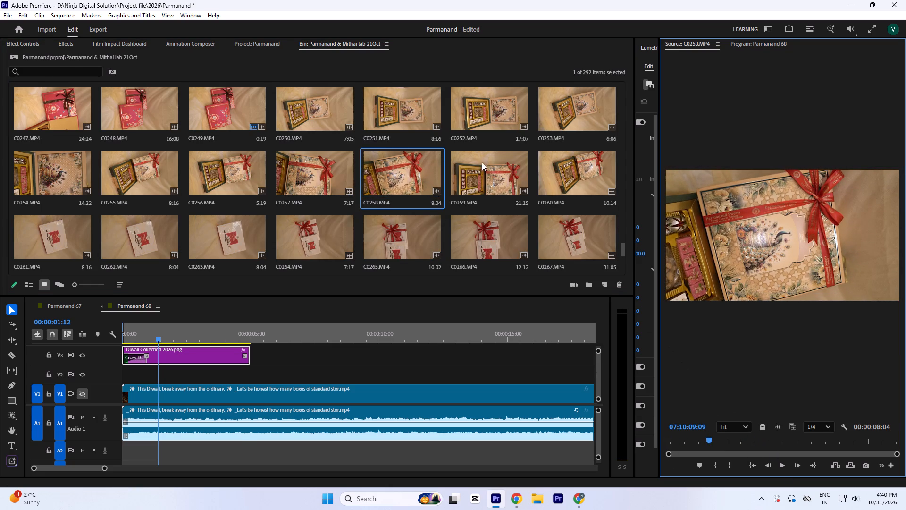
key("space")
triple_click(394, 163)
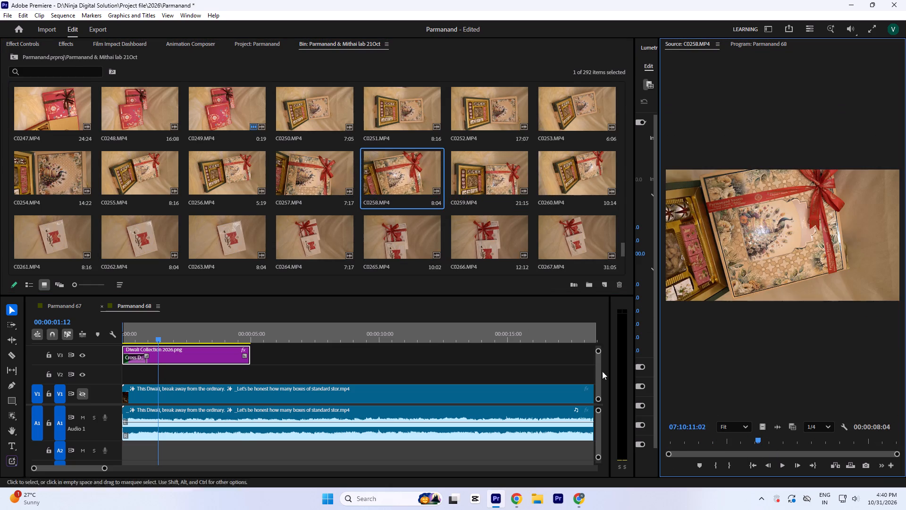
left_click_drag(739, 448, 718, 451)
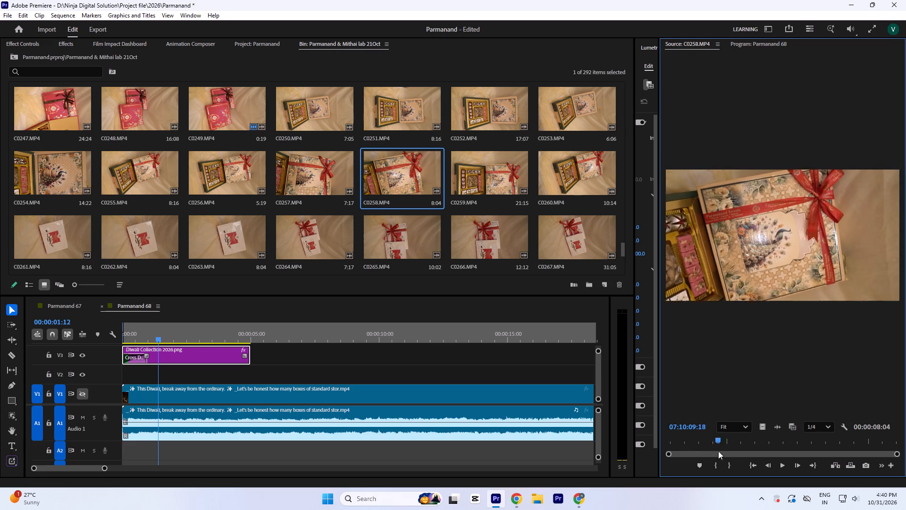
left_click_drag(718, 451, 733, 459)
key("i")
key("o")
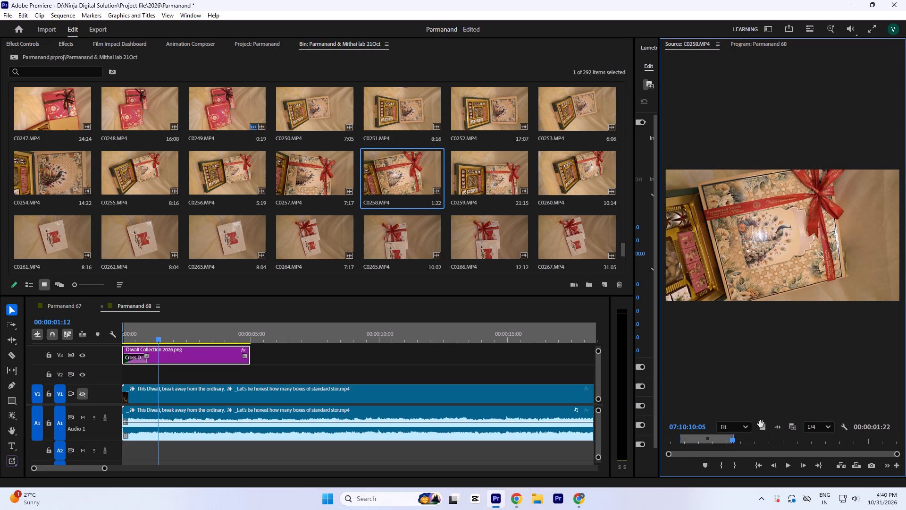
Place the marked C0258.MP4 range on V2 beneath the last part of the Diwali title.
left_click_drag(761, 424, 210, 379)
left_click(229, 376)
left_click(235, 328)
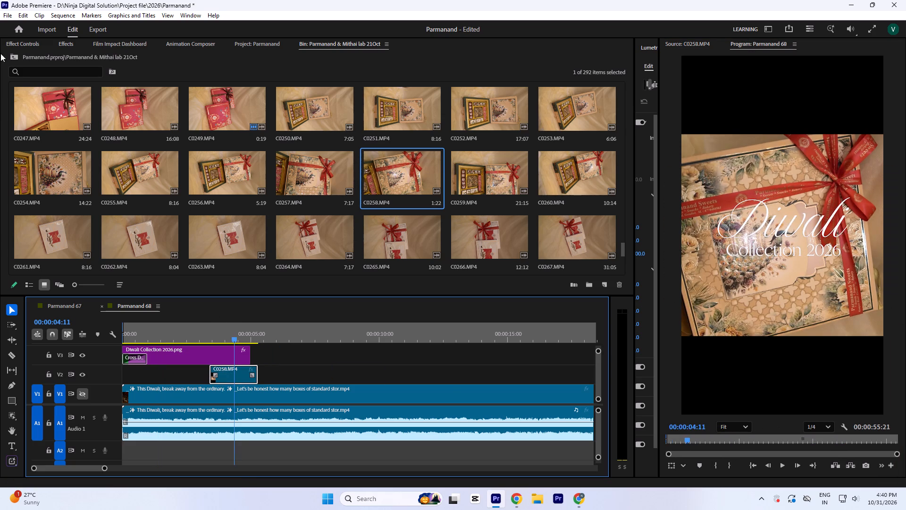
Set the rotation of the C0258.MP4 clip on V2 to -9°.
left_click(30, 41)
left_click(192, 144)
key("minus")
key("9")
left_click(436, 135)
key("0")
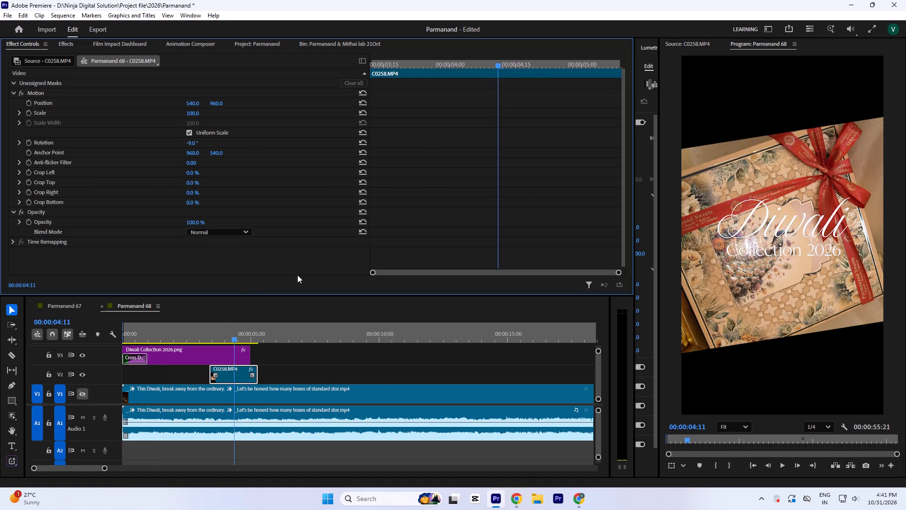
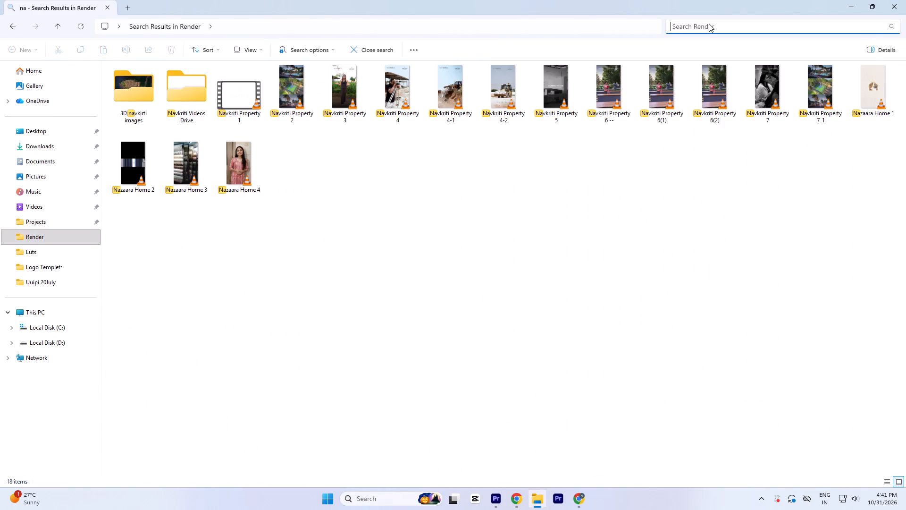
Search the Render folder for "bad" and open the Badhai ho 3 video for playback.
type("bad")
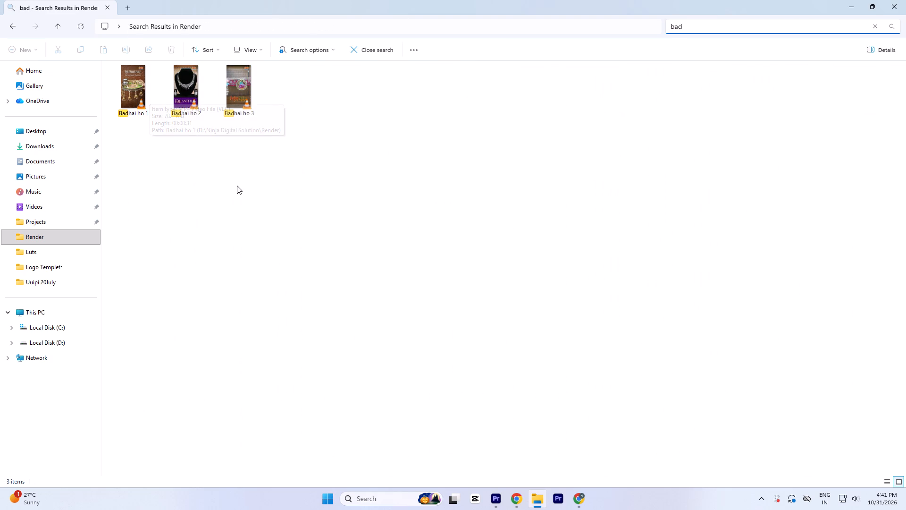
double_click(237, 93)
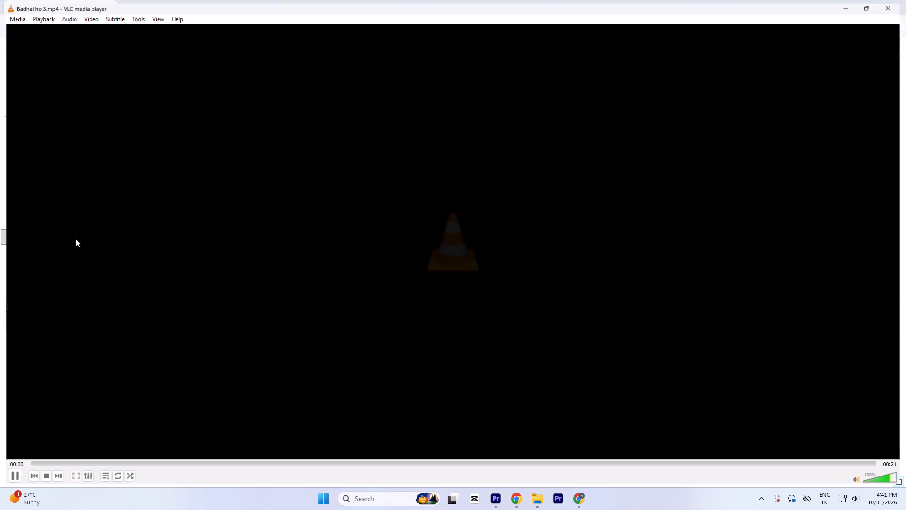
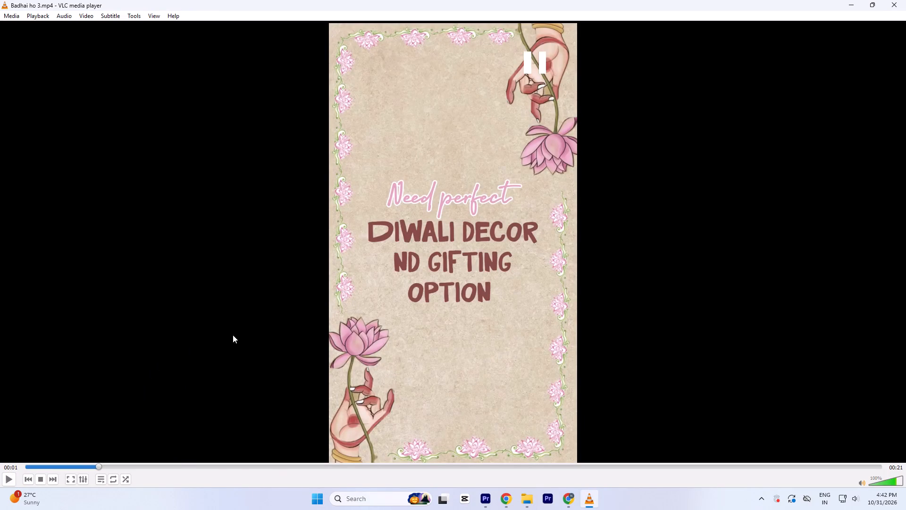
Close the Render search window and compare the paused Badhai ho 3 title text with the Badhai Hoo Content brief in the WhatsApp chat.
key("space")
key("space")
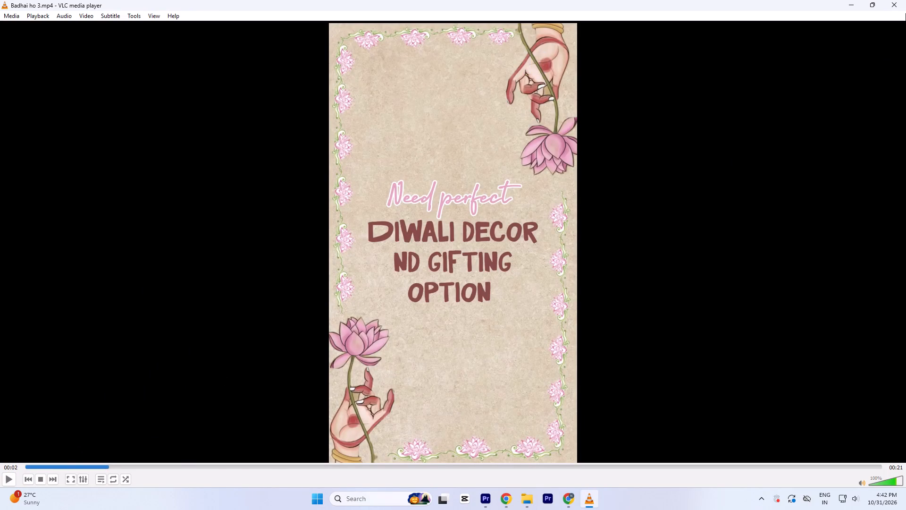
left_click(876, 3)
left_click_drag(403, 31, 408, 43)
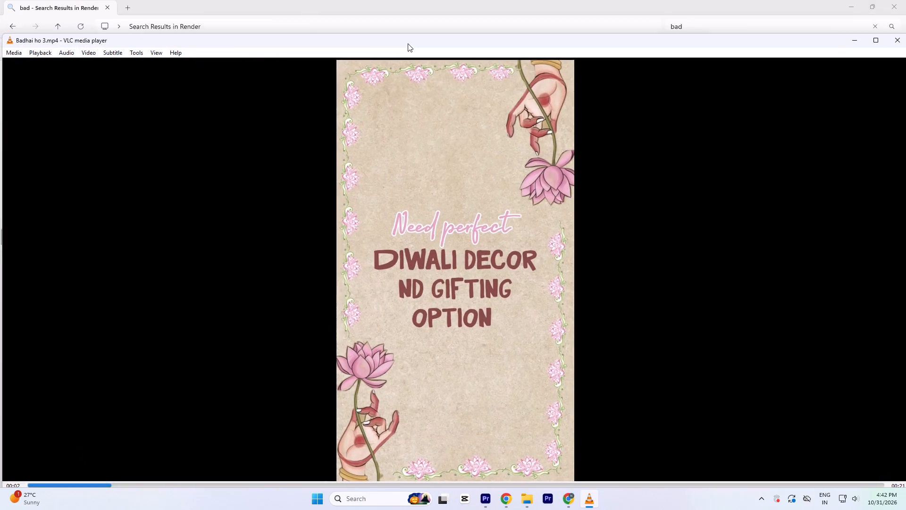
left_click_drag(408, 43, 377, 267)
left_click(893, 0)
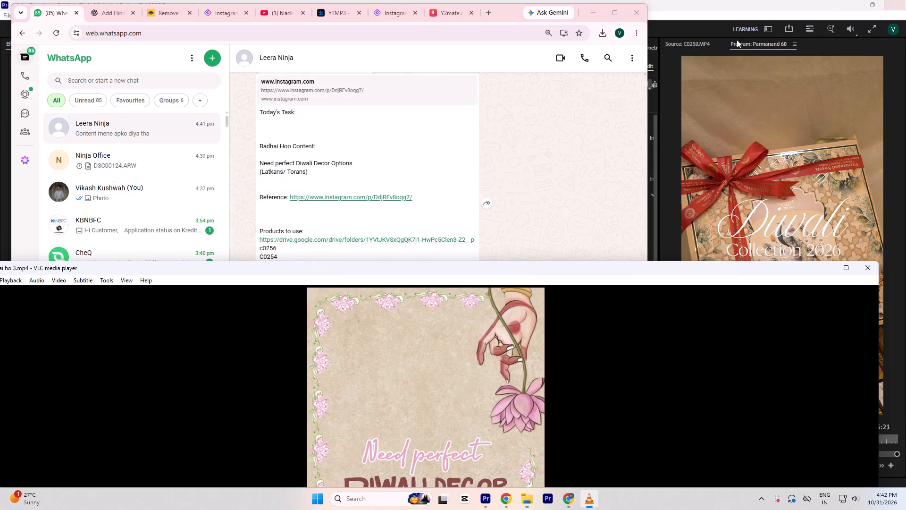
left_click_drag(380, 273, 367, 231)
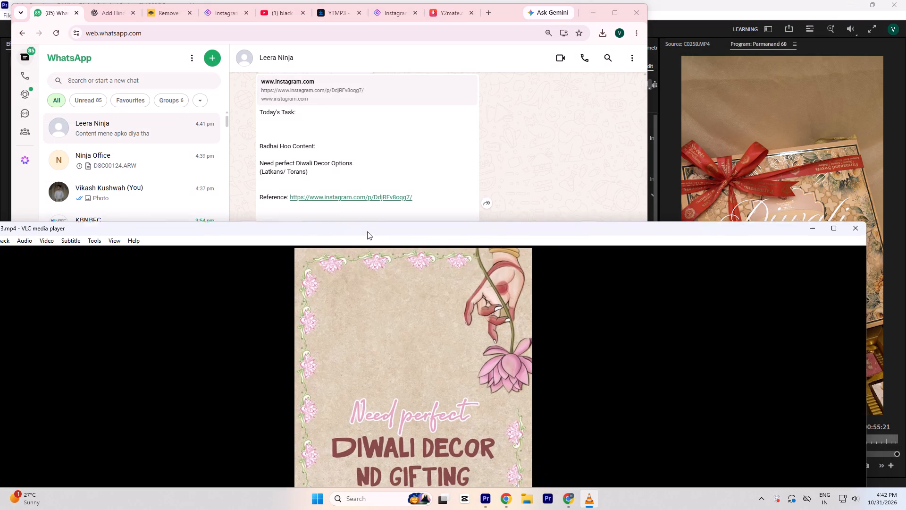
left_click_drag(367, 231, 366, 224)
scroll(398, 142, "down", 1)
left_click_drag(406, 221, 400, 196)
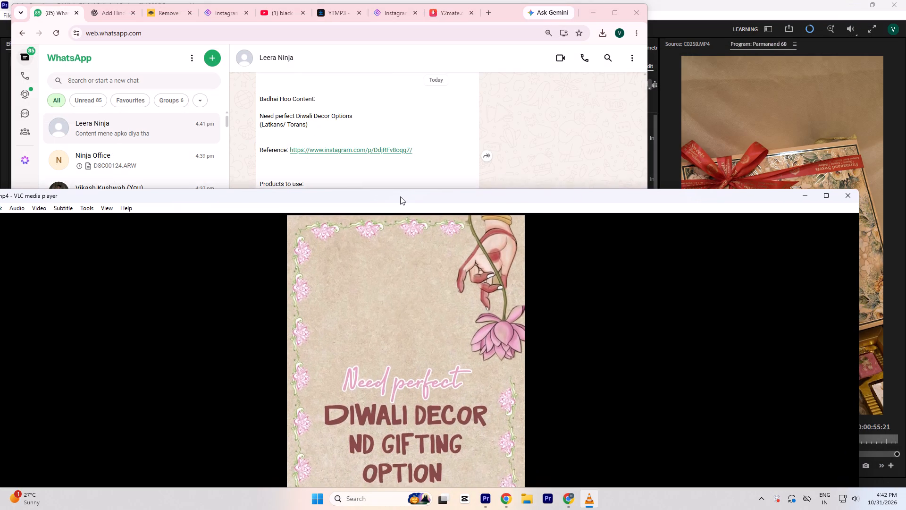
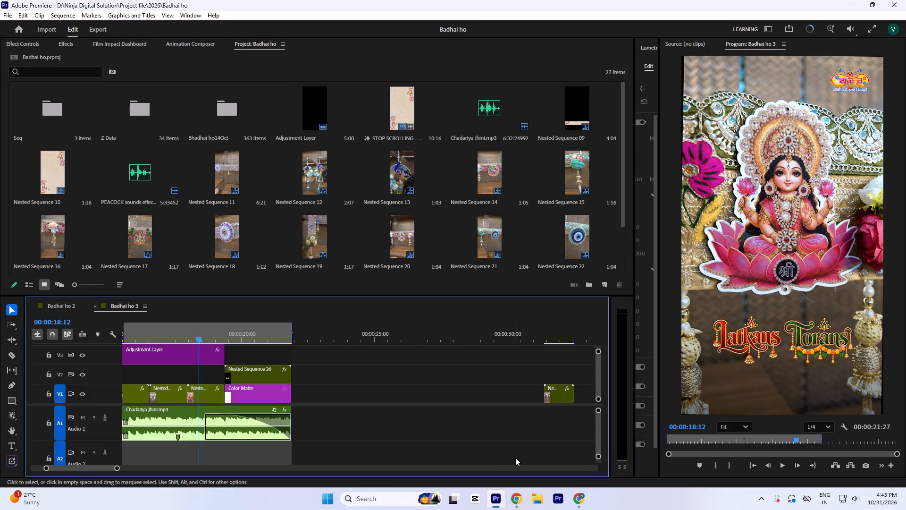
Play the opening title of the Badhai ho 3 sequence in short stretches to check its text animation timing.
key("Return")
key("space")
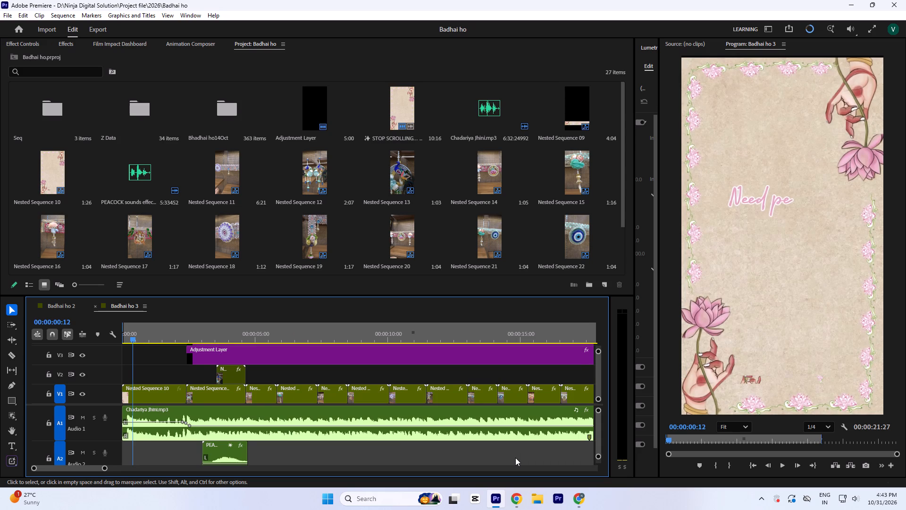
key("space")
key("space")
key("space")
key("space")
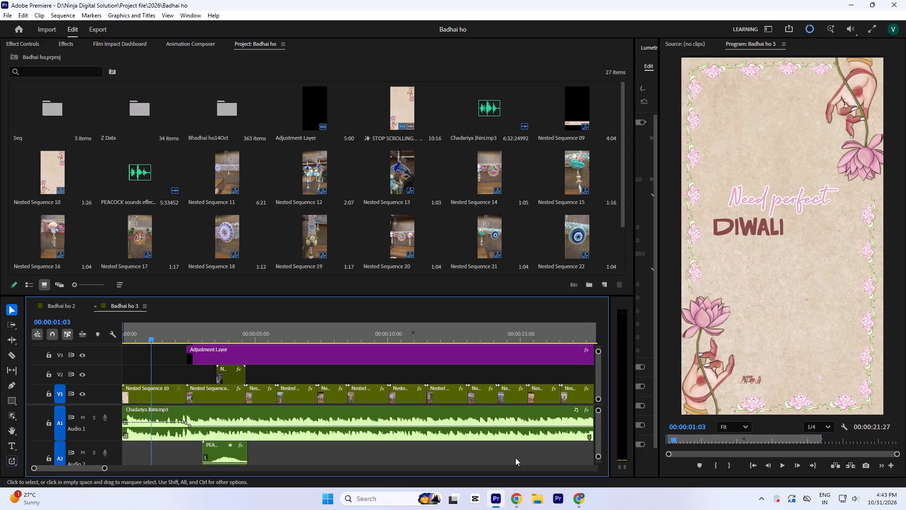
key("space")
key("space")
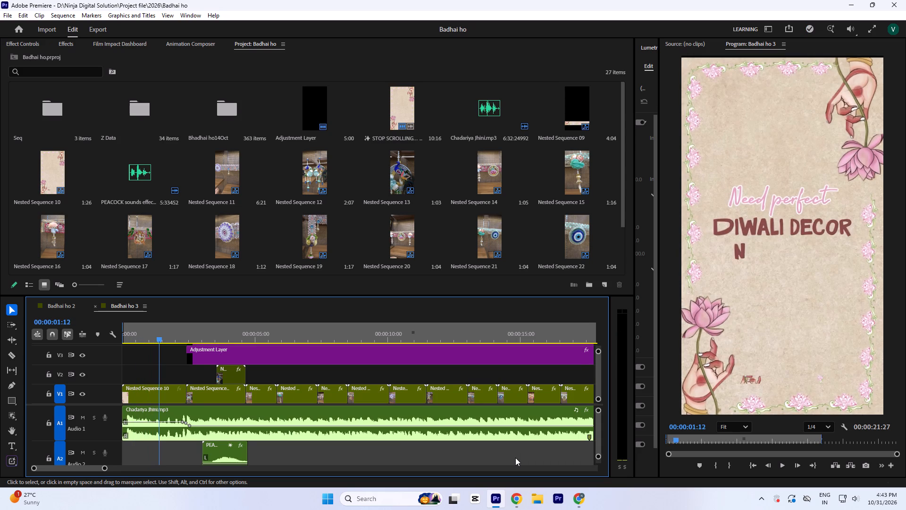
key("space")
key("space")
key("space")
key("space")
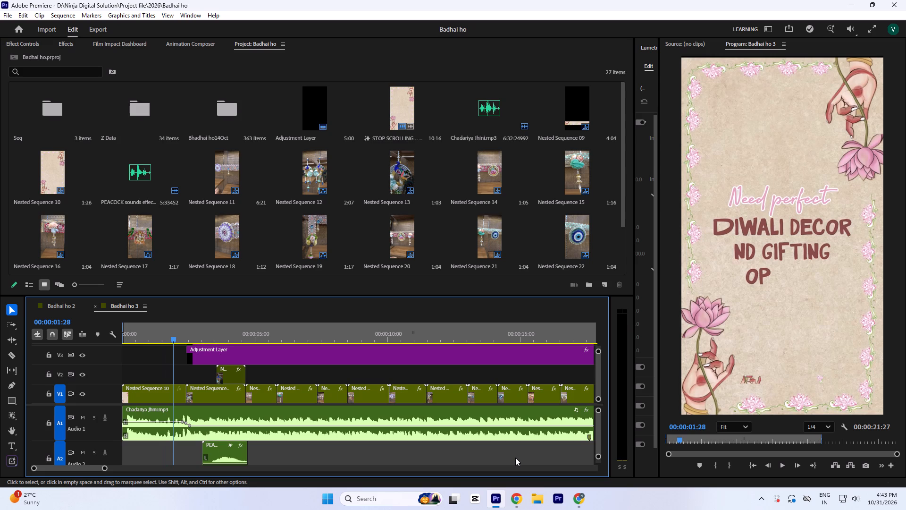
key("space")
key("space")
key("space")
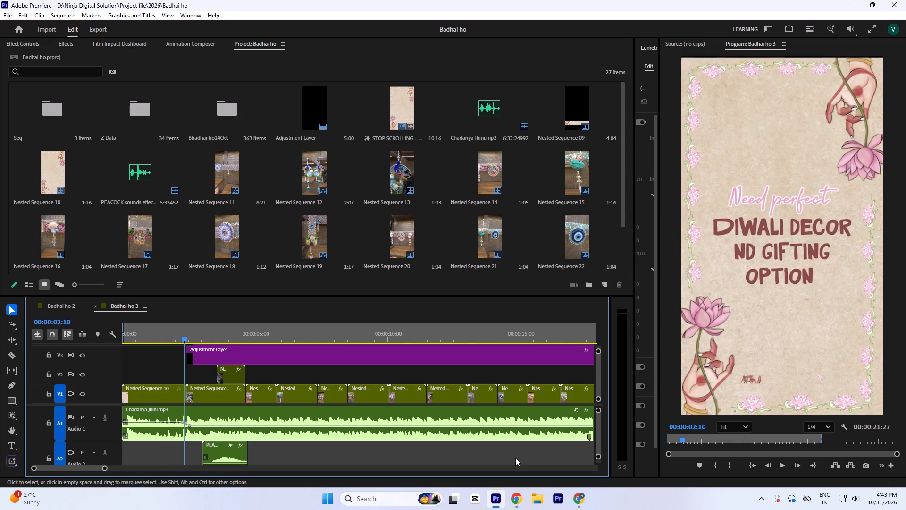
key("space")
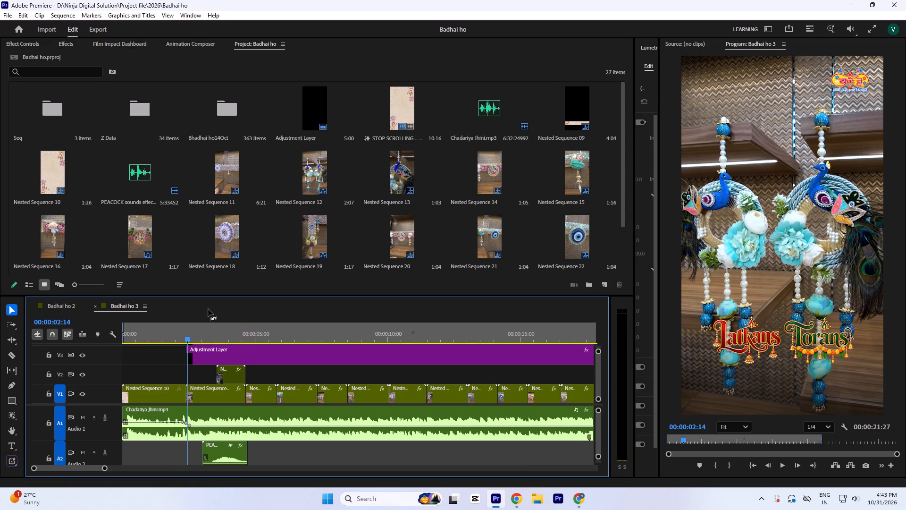
Duplicate the opening Nested Sequence 10 clip onto track V2 and trim the copy's start to 00:00:01:26.
left_click(178, 337)
key("grave")
type("`=")
key("equal")
left_click(288, 388)
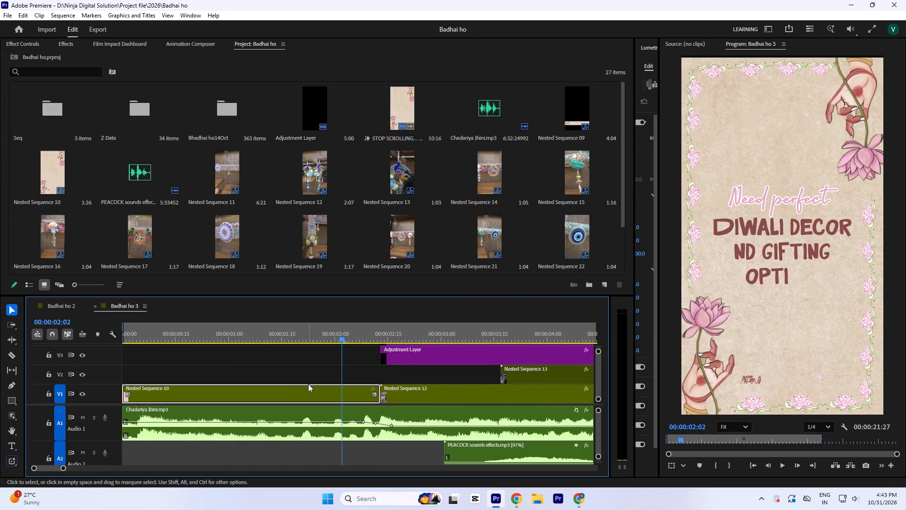
left_click_drag(348, 335, 361, 394)
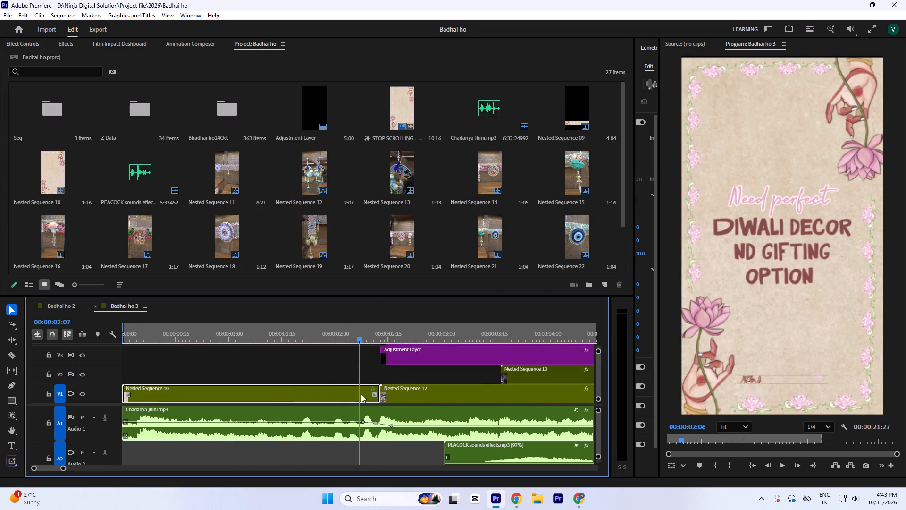
left_click_drag(361, 394, 361, 395)
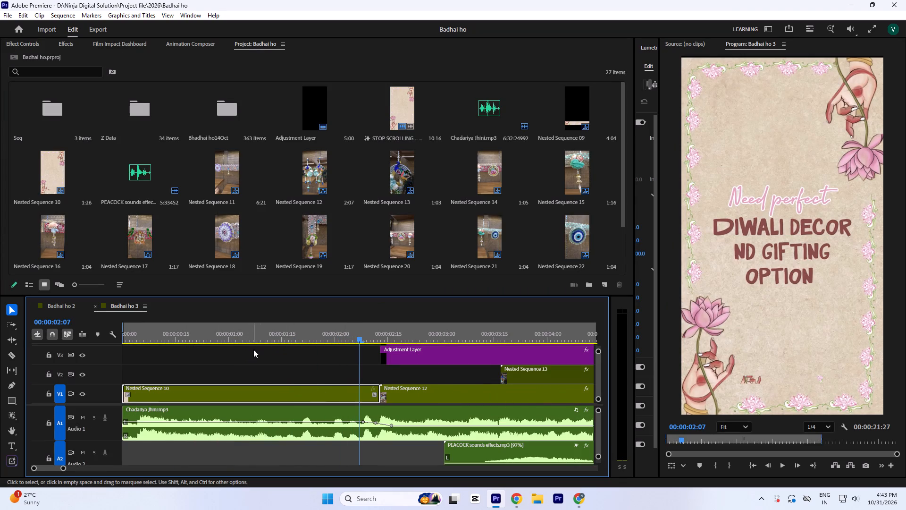
left_click_drag(355, 334, 315, 357)
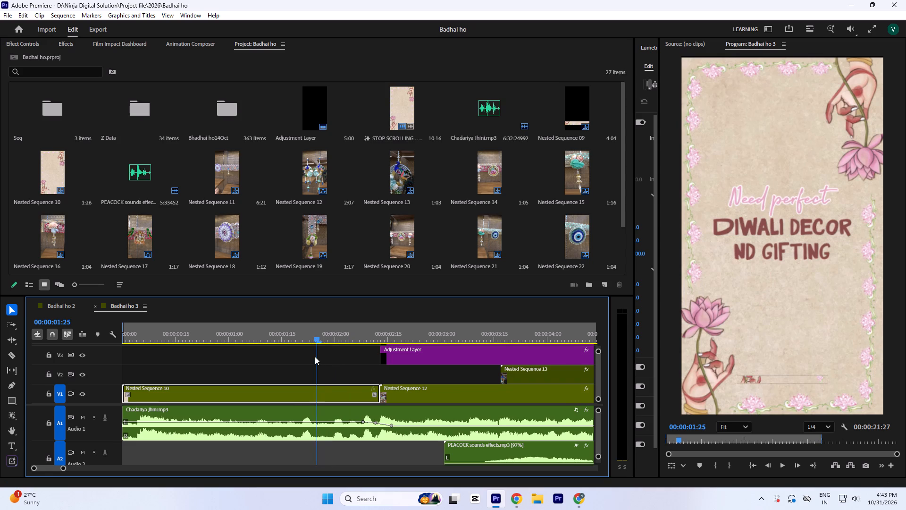
left_click_drag(315, 357, 322, 364)
key("Left")
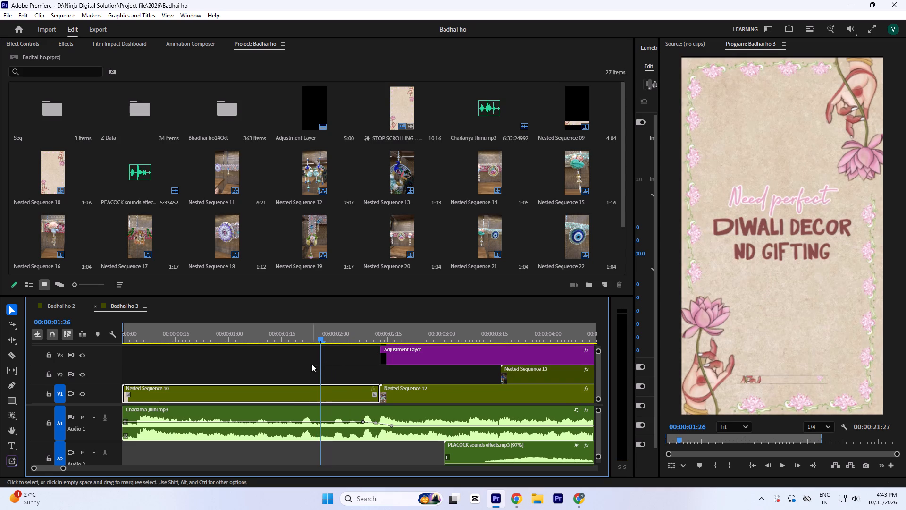
left_click_drag(315, 392, 314, 390, "alt")
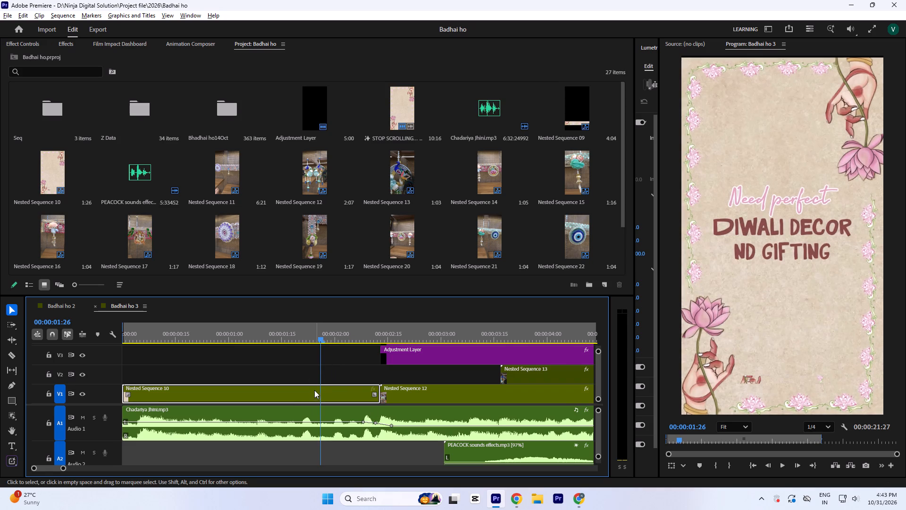
left_click_drag(314, 390, 313, 376, "alt")
left_click(313, 376)
left_click_drag(123, 381, 260, 376)
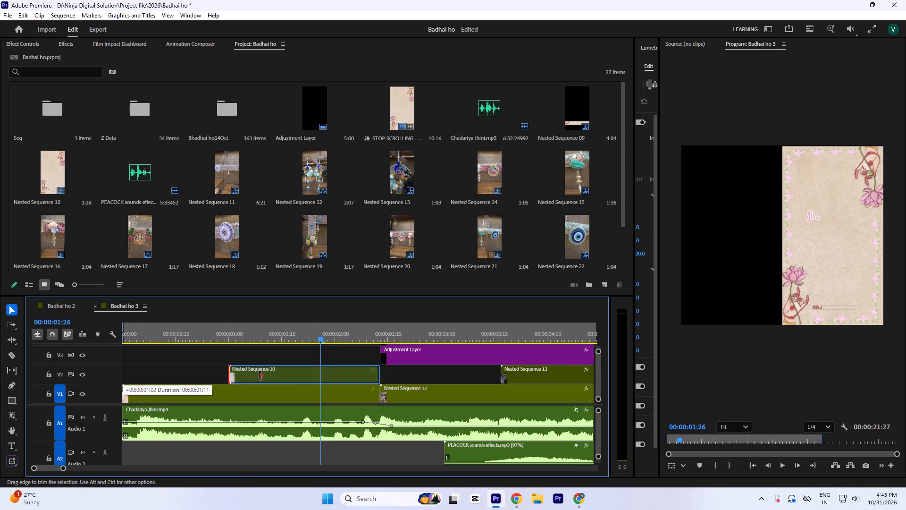
left_click_drag(260, 376, 318, 370)
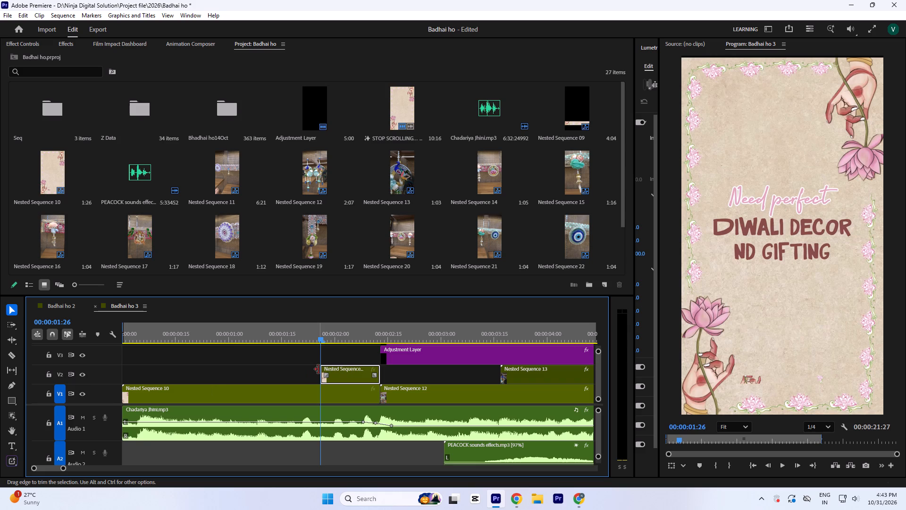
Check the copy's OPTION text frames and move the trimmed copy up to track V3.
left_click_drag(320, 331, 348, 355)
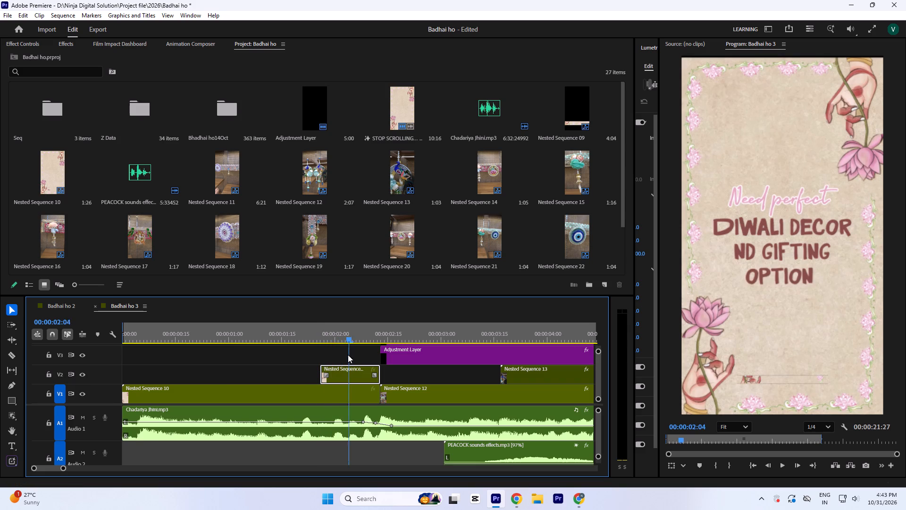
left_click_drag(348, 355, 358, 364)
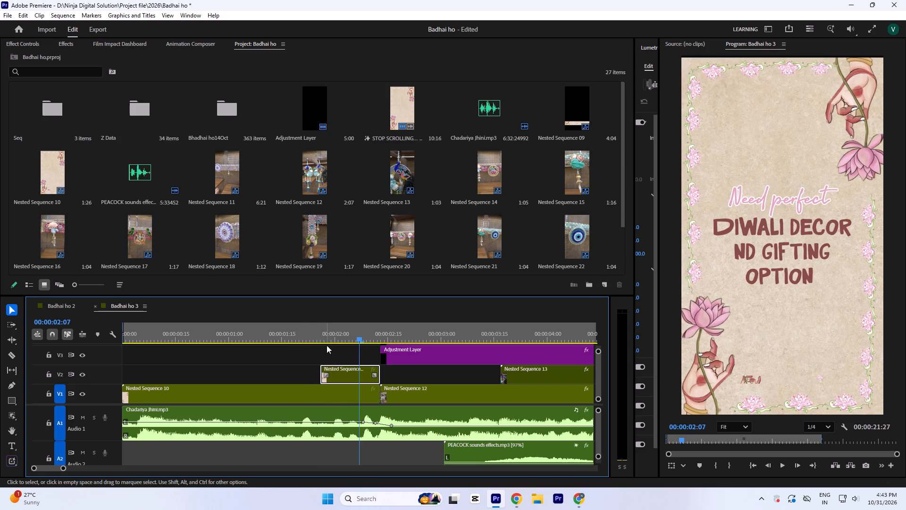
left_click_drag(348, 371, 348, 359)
Play the opening and add a frame hold to Nested Sequence 10 on V1 at 00:00:01:11, once DIWALI DECOR is complete.
left_click(338, 394)
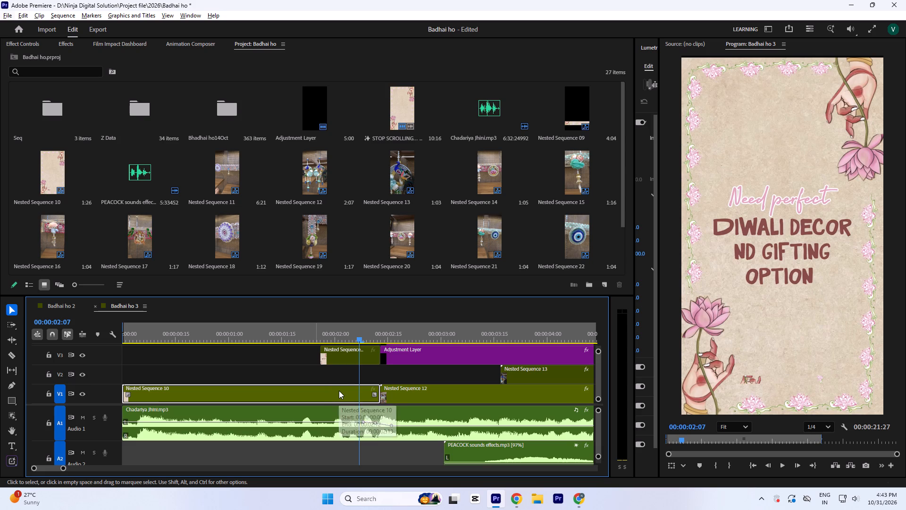
left_click_drag(177, 326, 67, 348)
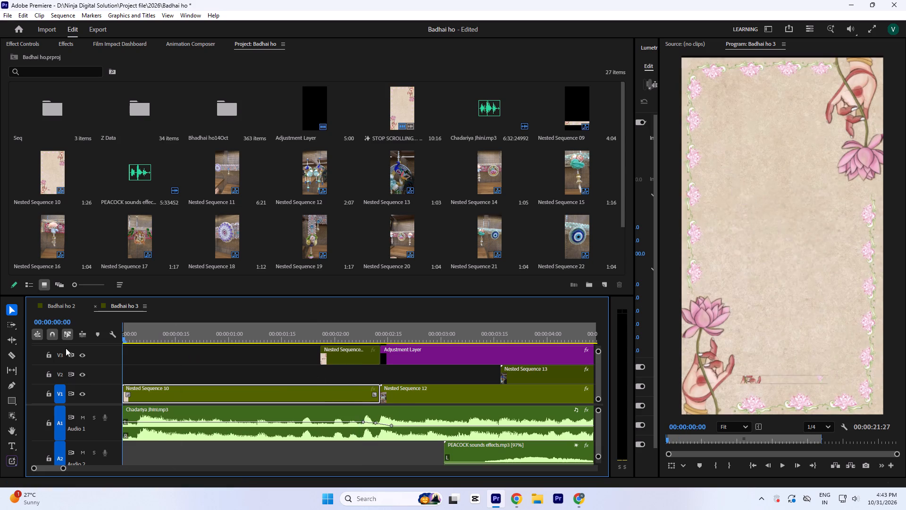
key("space")
key("space")
key("space")
key("space")
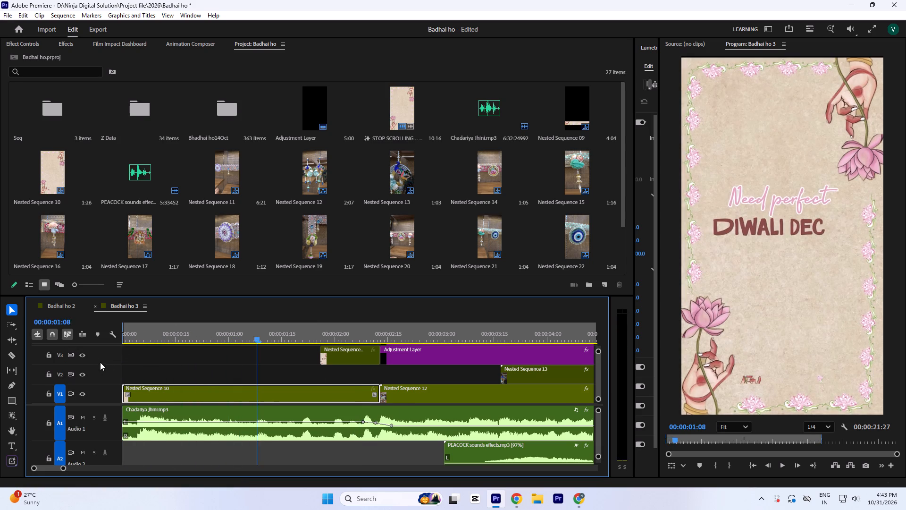
key("space")
key("space")
key("Left")
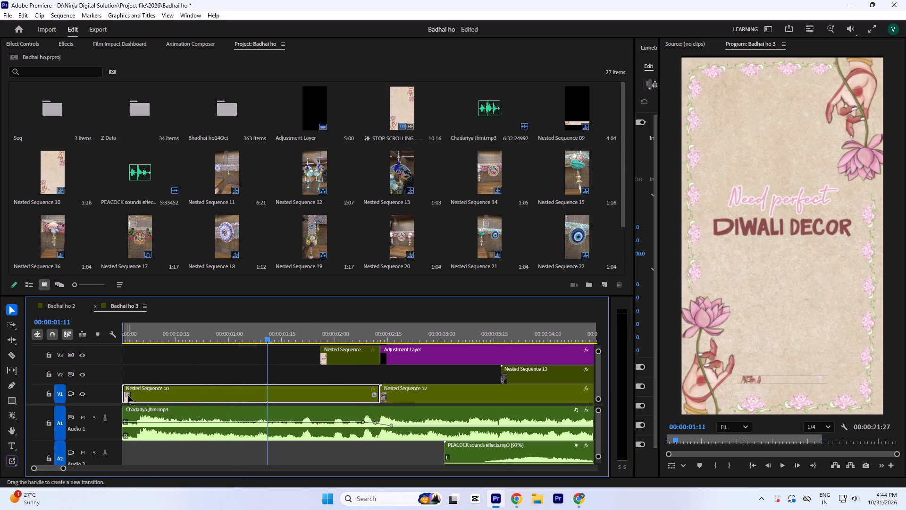
right_click(291, 399)
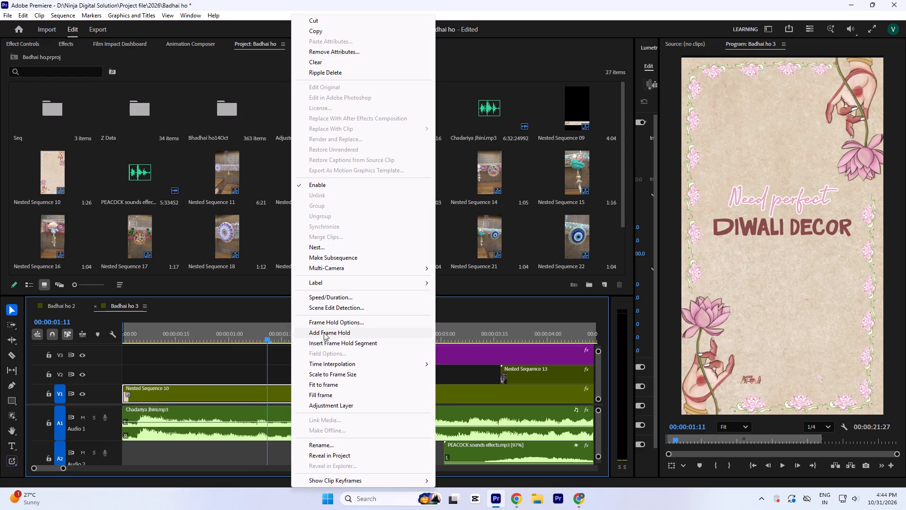
left_click(324, 332)
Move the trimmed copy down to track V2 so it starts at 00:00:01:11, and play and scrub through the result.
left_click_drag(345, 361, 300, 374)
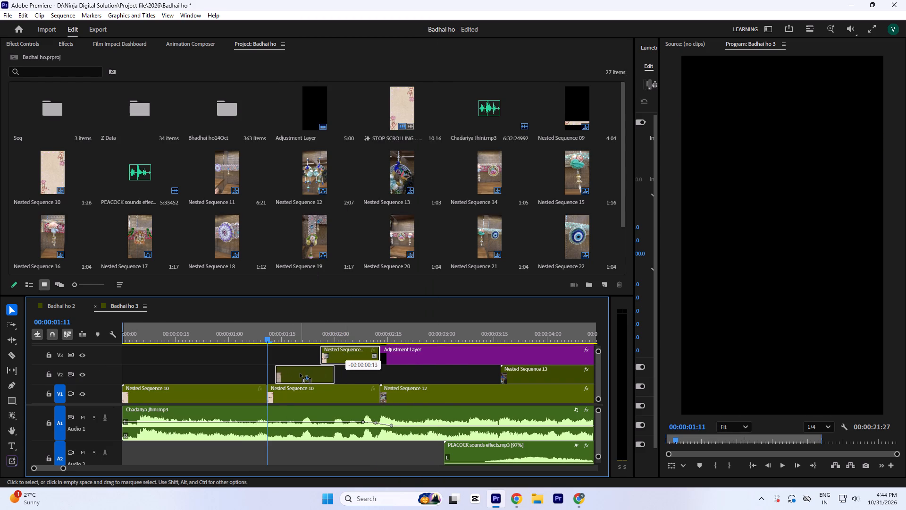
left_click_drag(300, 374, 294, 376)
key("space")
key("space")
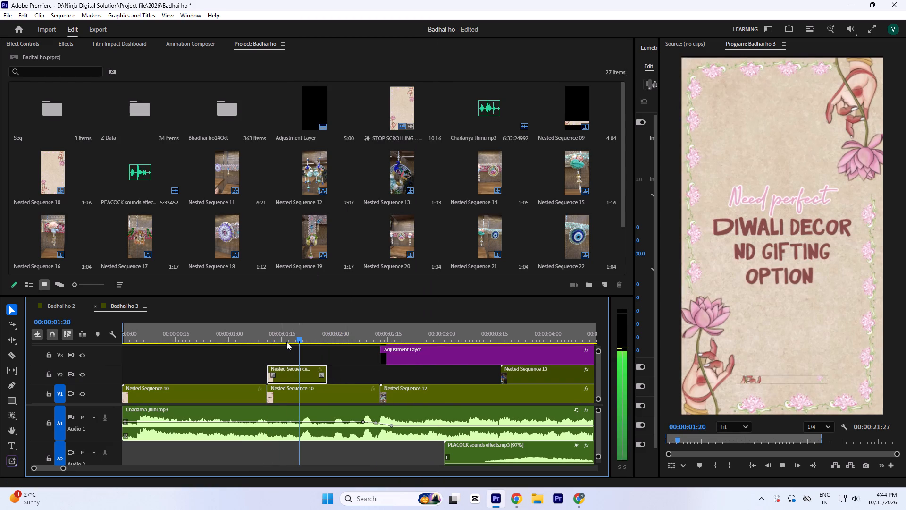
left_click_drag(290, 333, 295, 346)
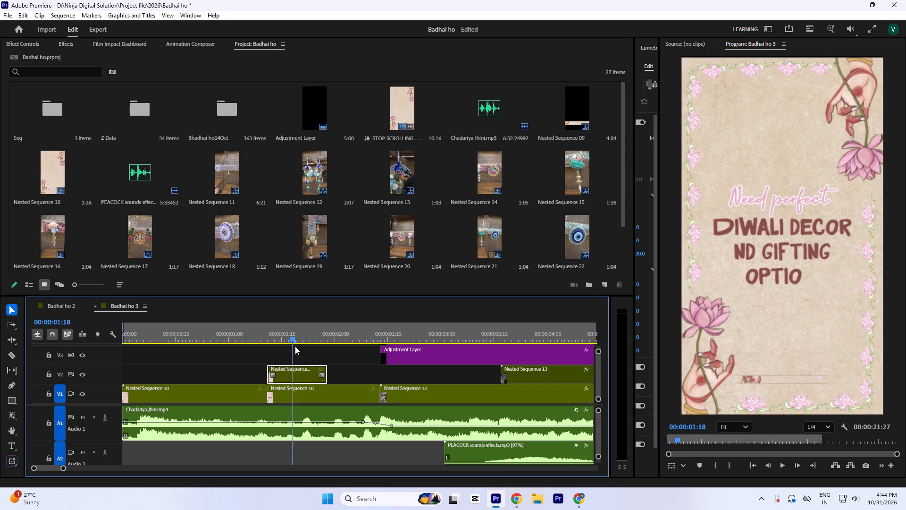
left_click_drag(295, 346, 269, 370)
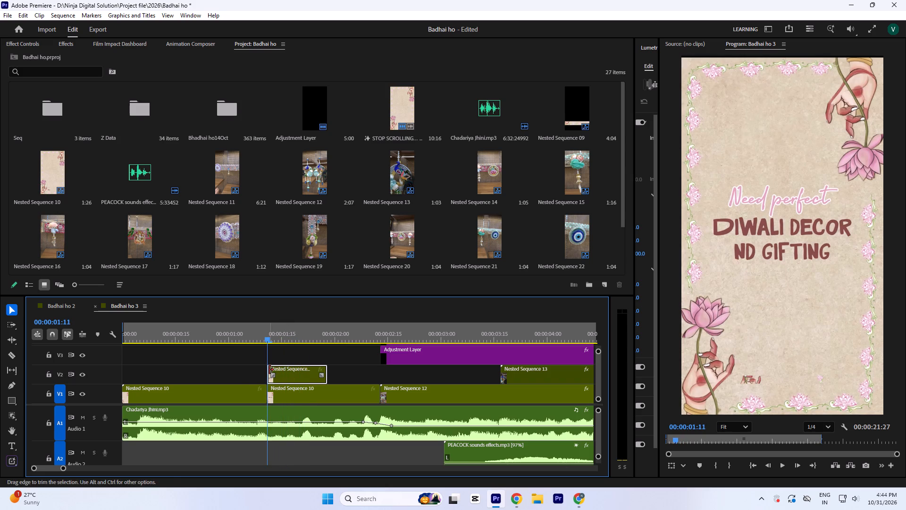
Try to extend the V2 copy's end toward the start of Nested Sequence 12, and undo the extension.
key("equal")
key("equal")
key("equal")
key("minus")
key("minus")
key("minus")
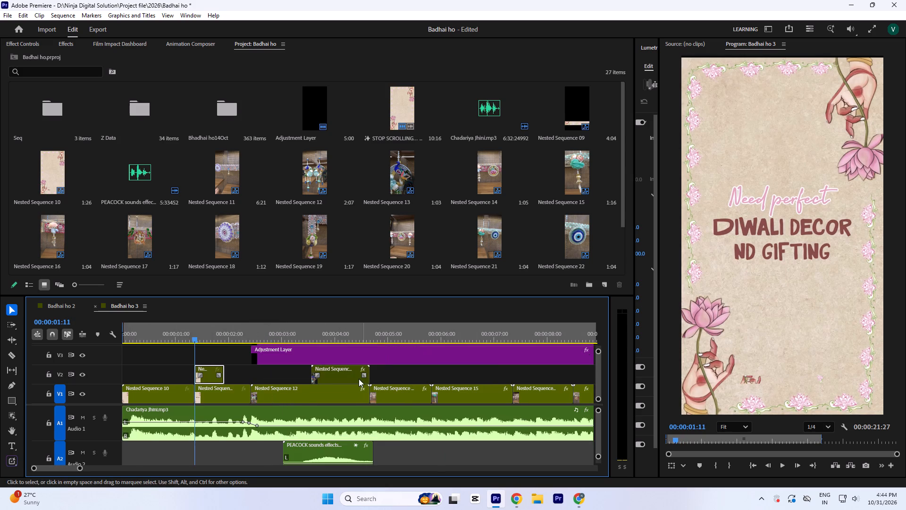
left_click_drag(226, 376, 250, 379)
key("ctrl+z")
Move the trimmed Nested Sequence 10 copy along V2 into the empty area past the sequence's end, at about 00:00:24:02.
left_click_drag(208, 377, 445, 376)
key("minus")
key("minus")
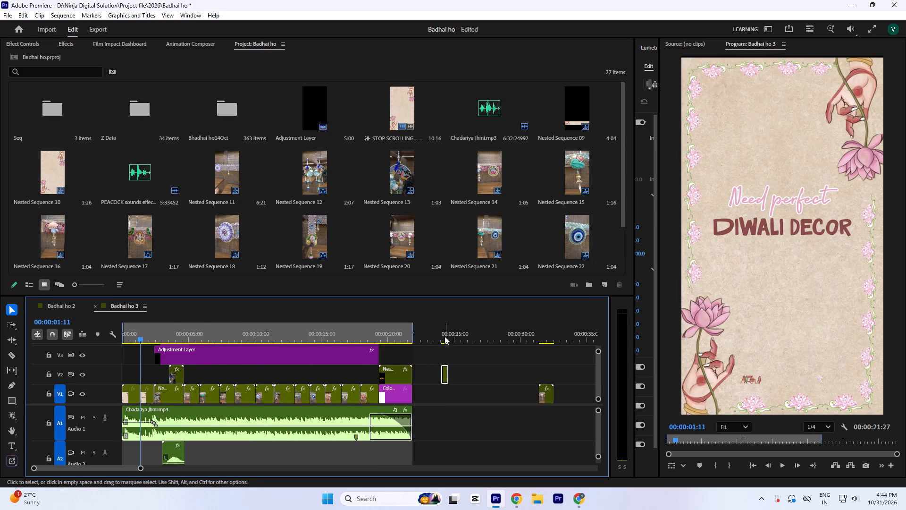
Examine the relocated copy's text animation frame by frame and open its effect controls.
left_click(445, 324)
key("equal")
key("equal")
key("equal")
key("equal")
left_click_drag(357, 339, 352, 360)
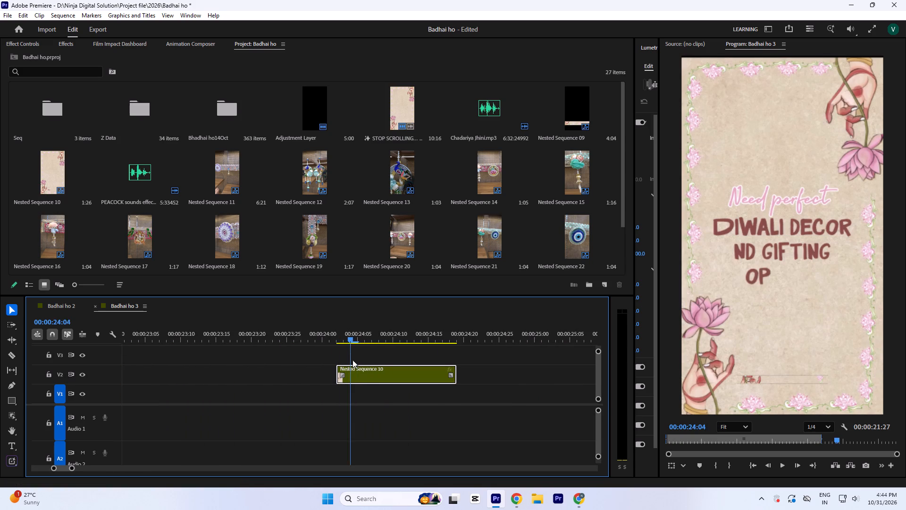
left_click_drag(352, 360, 434, 377)
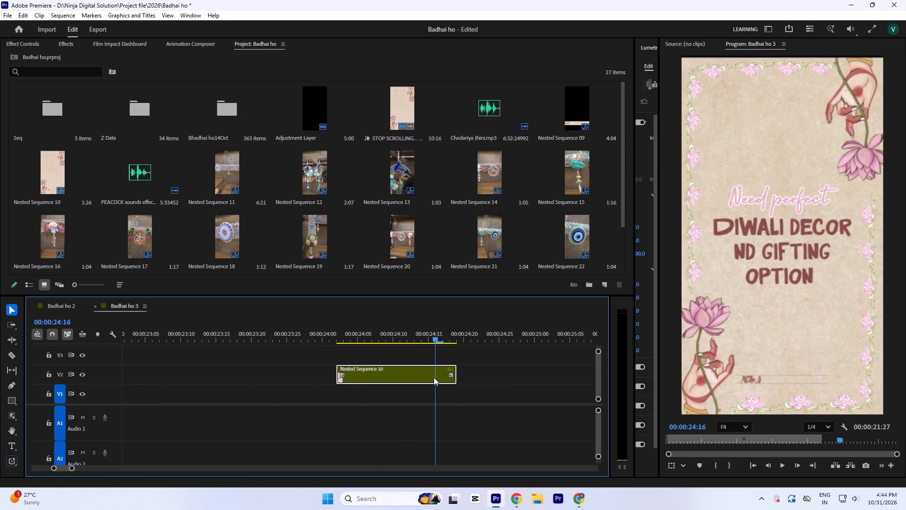
left_click_drag(434, 377, 432, 383)
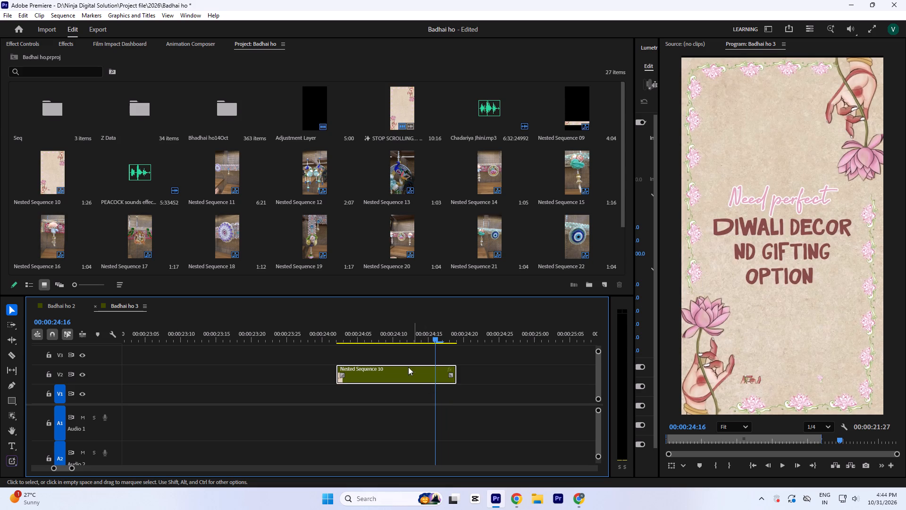
left_click(27, 42)
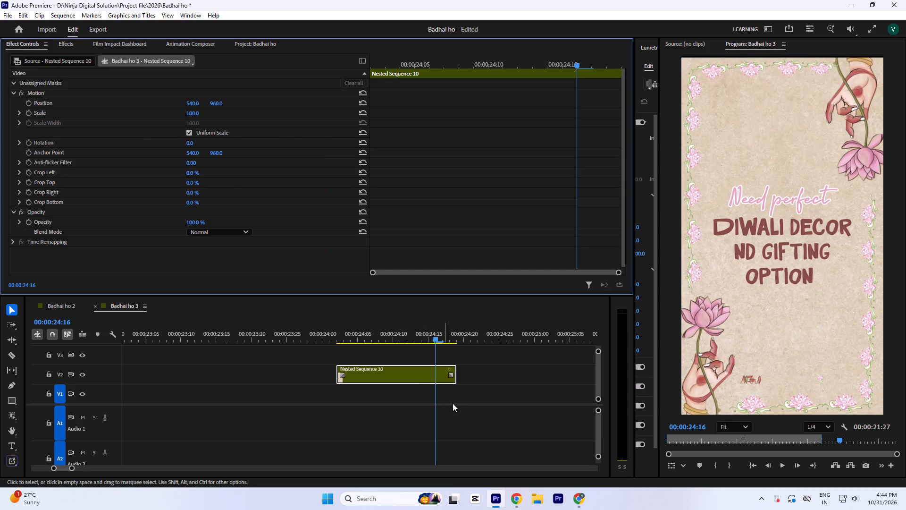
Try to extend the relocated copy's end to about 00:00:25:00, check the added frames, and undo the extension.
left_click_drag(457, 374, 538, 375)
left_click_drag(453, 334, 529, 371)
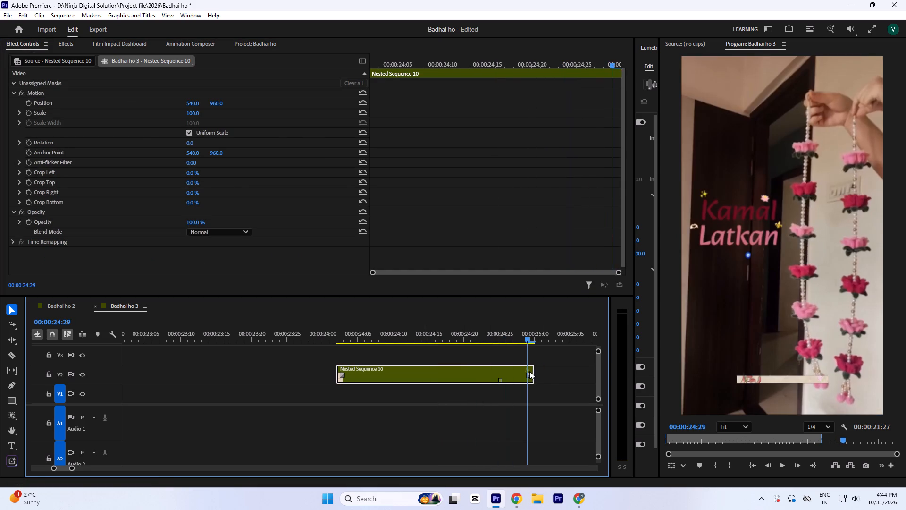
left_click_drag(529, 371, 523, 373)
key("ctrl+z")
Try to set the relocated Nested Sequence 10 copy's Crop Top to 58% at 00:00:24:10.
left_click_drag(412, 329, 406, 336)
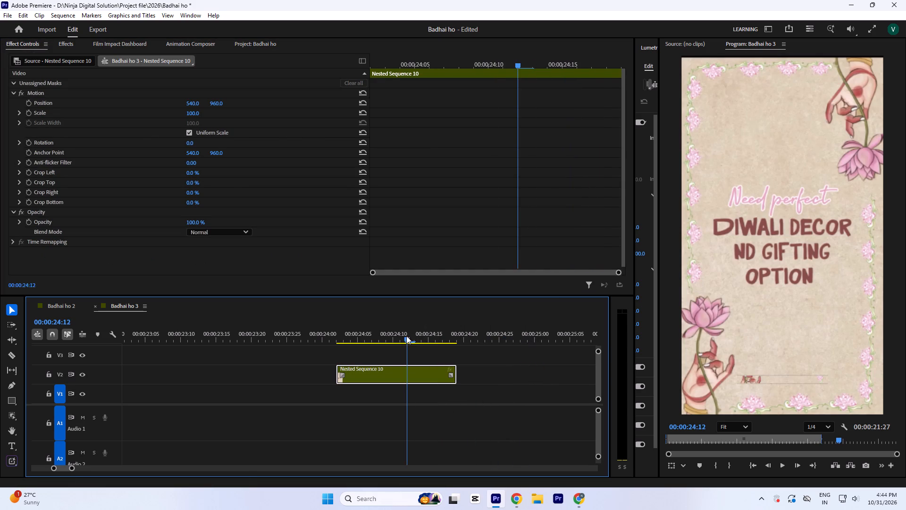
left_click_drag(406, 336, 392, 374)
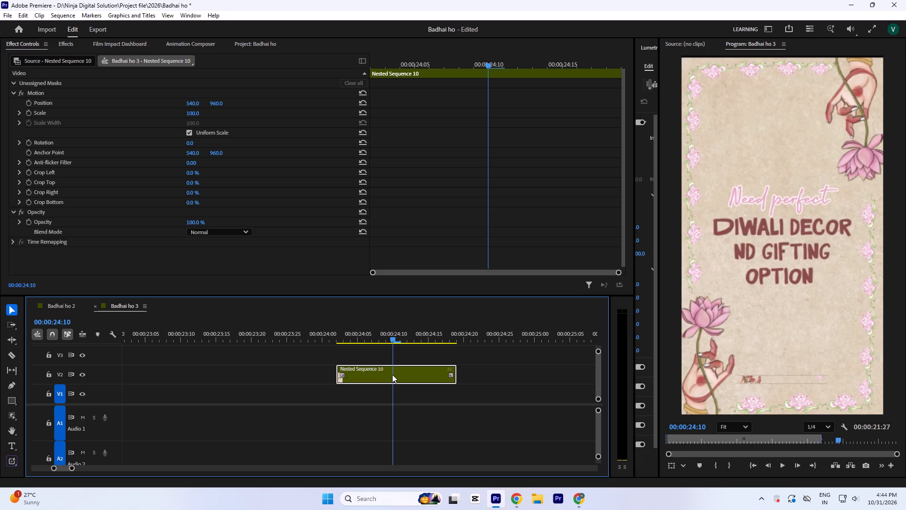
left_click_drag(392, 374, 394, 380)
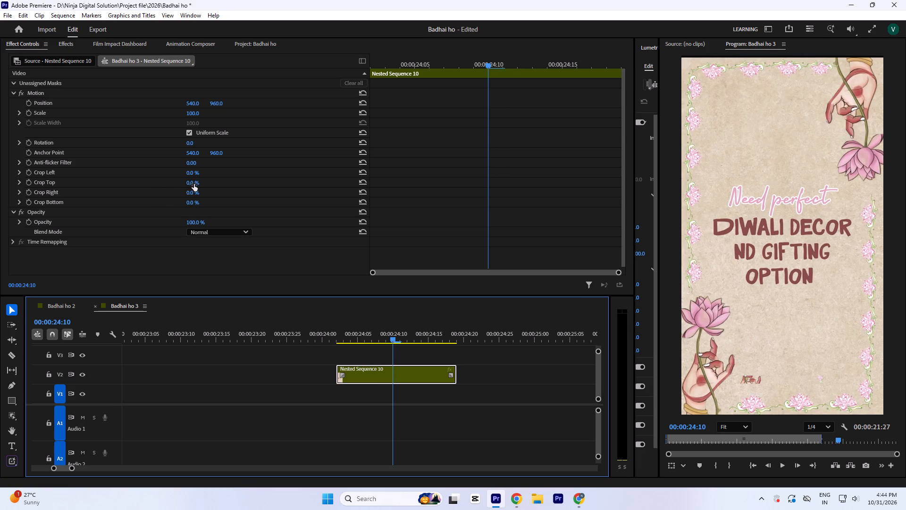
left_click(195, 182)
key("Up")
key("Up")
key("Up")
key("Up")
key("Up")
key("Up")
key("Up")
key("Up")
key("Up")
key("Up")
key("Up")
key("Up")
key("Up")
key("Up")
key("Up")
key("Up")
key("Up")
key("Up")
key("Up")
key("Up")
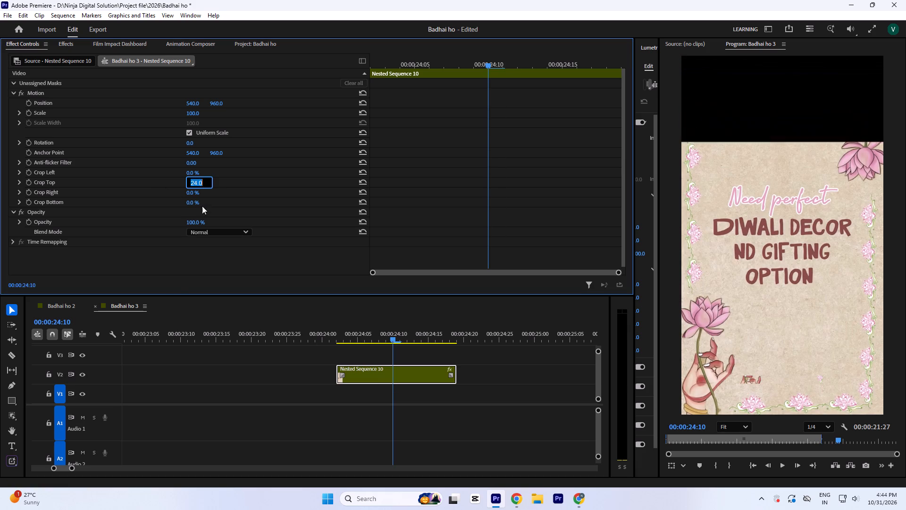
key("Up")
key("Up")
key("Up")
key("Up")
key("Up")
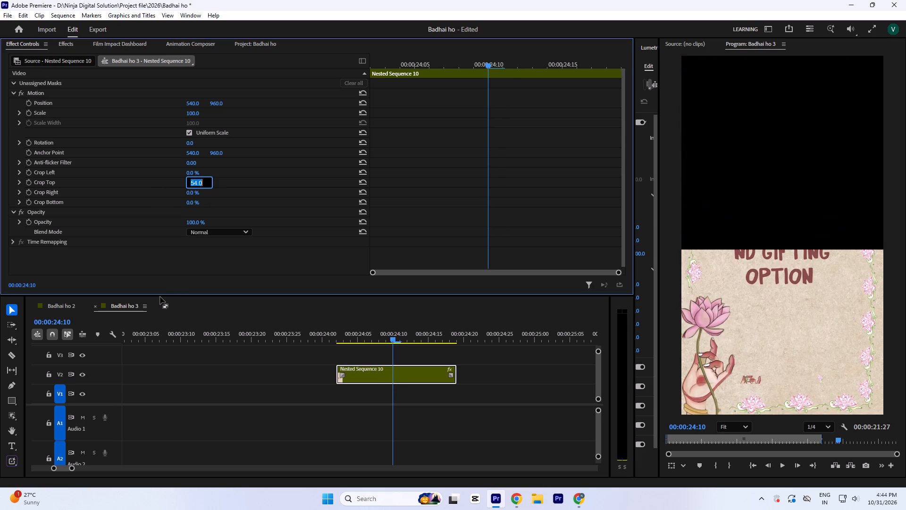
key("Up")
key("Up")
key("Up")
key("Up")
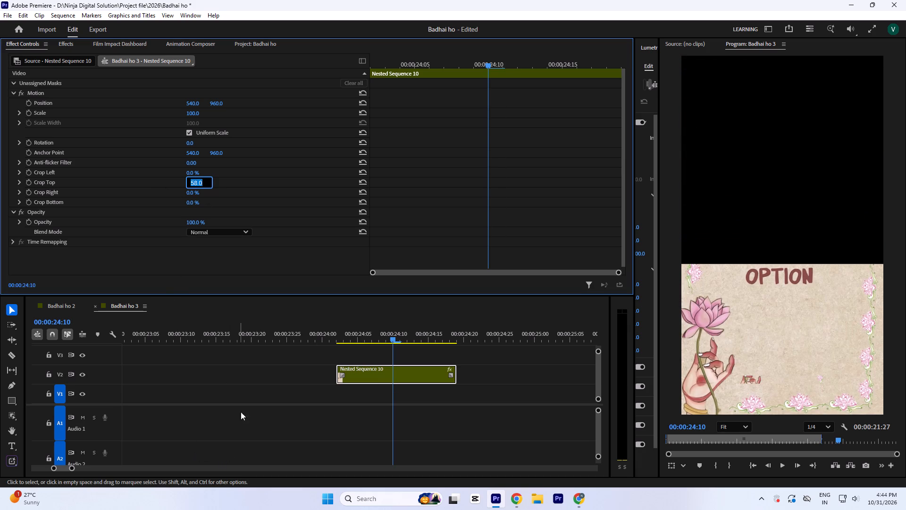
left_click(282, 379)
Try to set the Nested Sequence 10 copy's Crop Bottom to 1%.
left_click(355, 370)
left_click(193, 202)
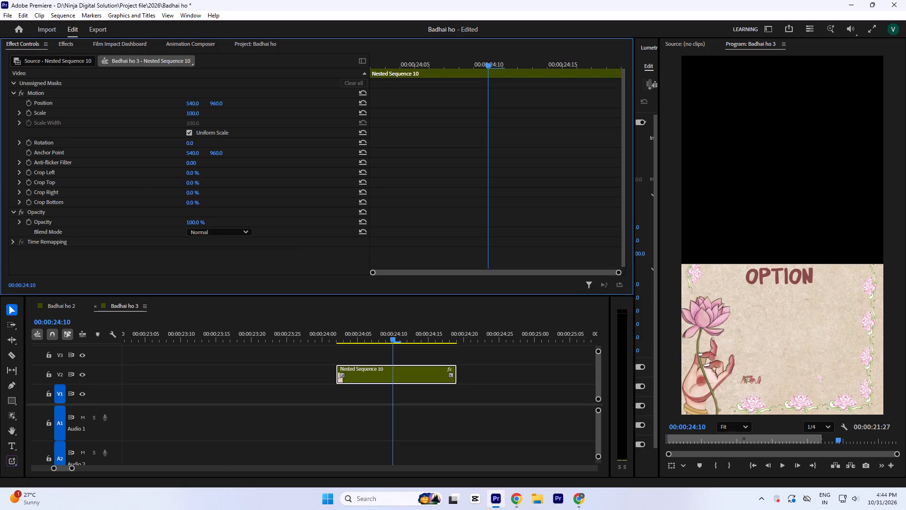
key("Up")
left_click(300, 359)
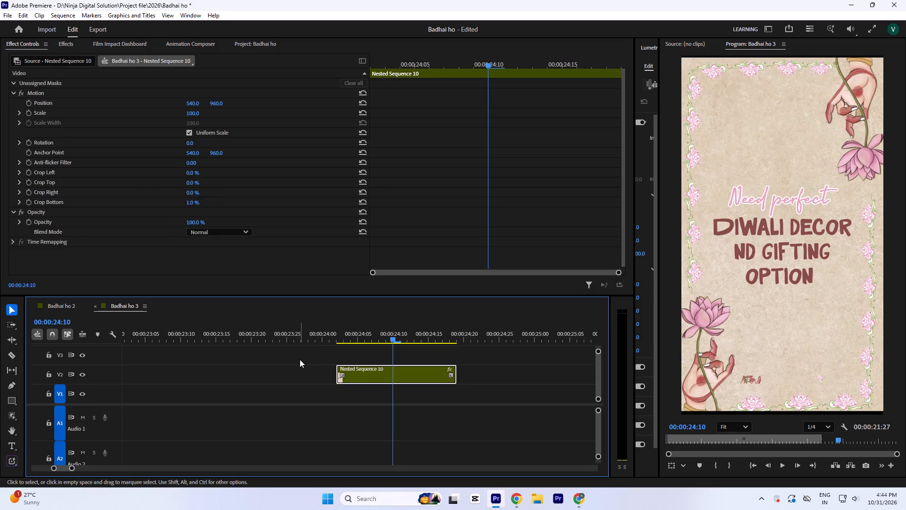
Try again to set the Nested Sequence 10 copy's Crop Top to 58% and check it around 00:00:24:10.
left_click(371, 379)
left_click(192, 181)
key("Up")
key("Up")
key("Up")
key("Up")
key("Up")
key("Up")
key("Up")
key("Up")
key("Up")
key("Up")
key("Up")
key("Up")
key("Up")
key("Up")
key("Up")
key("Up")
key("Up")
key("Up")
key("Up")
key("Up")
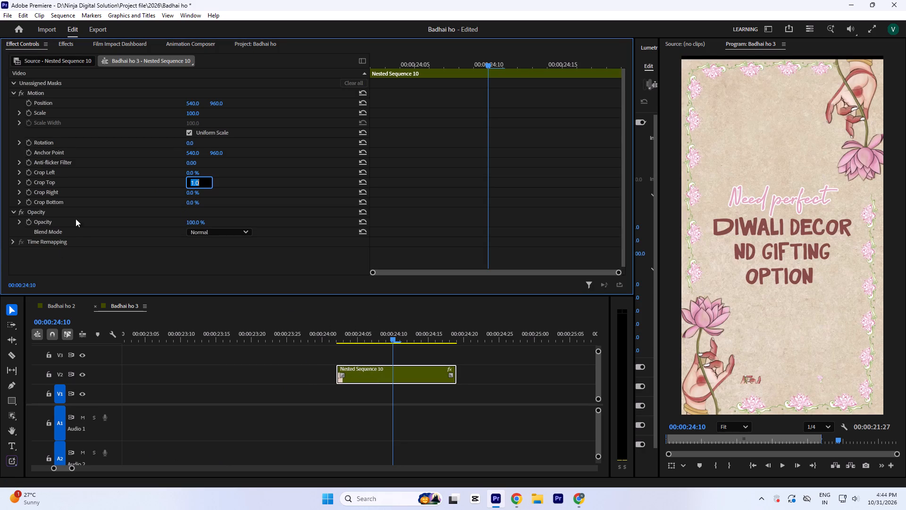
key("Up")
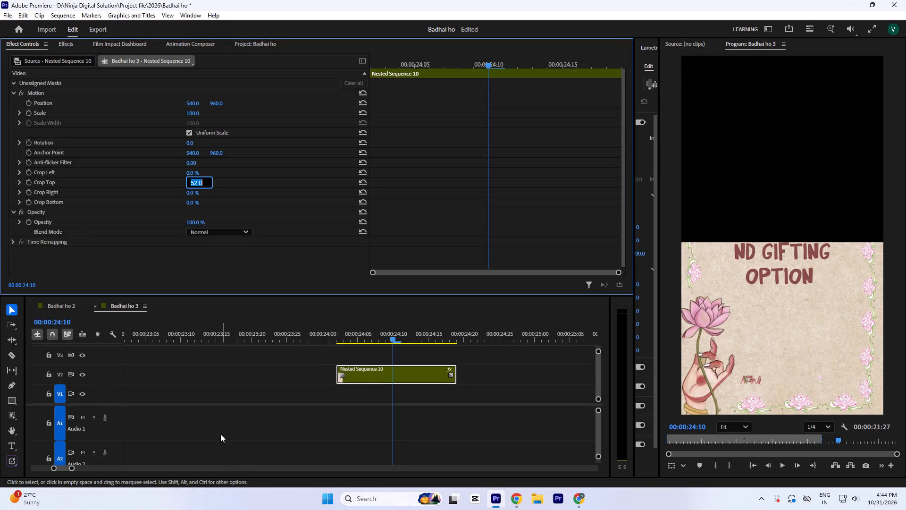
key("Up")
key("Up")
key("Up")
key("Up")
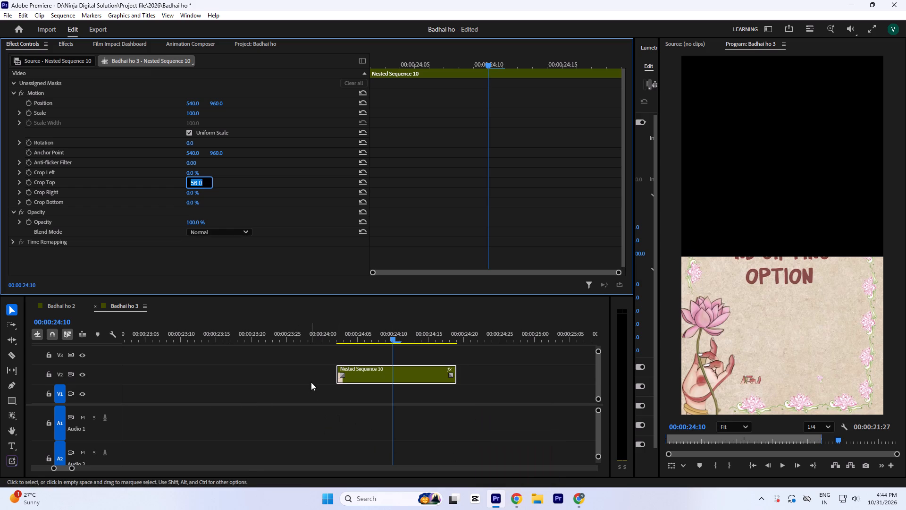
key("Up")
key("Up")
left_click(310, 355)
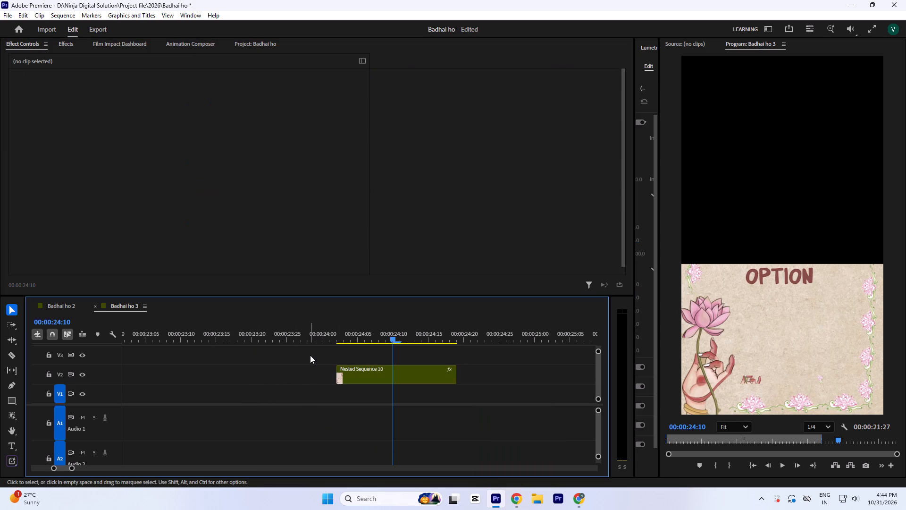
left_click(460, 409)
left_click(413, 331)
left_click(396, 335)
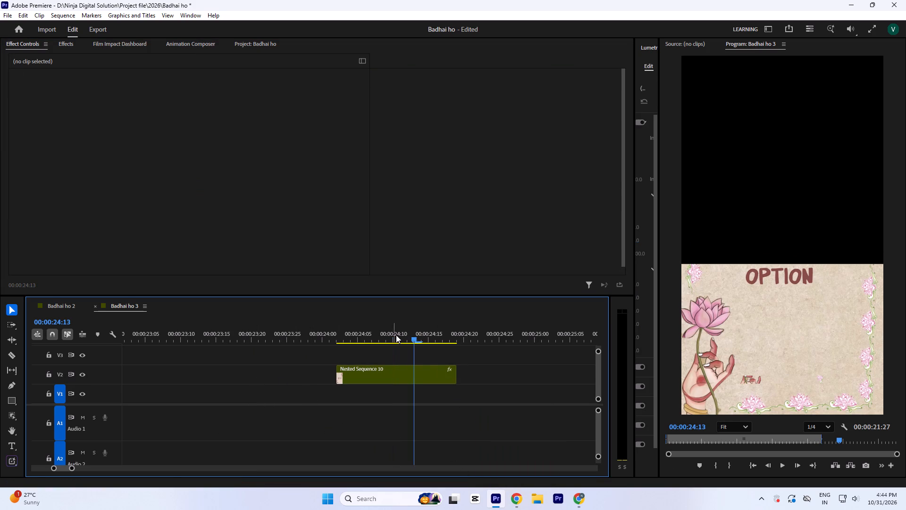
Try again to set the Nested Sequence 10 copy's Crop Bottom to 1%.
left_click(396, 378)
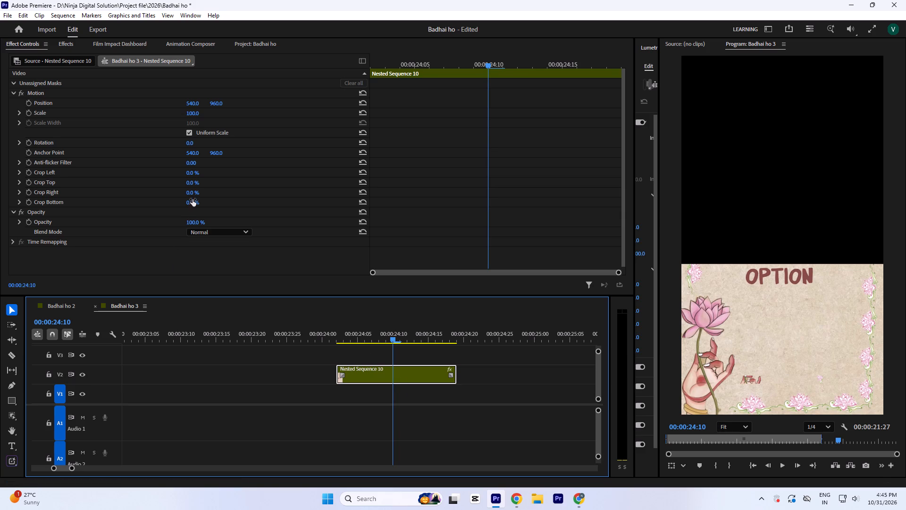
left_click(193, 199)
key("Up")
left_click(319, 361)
Nest the relocated Nested Sequence 10 copy on V2 into a new sequence, accepting the suggested name.
left_click(386, 368)
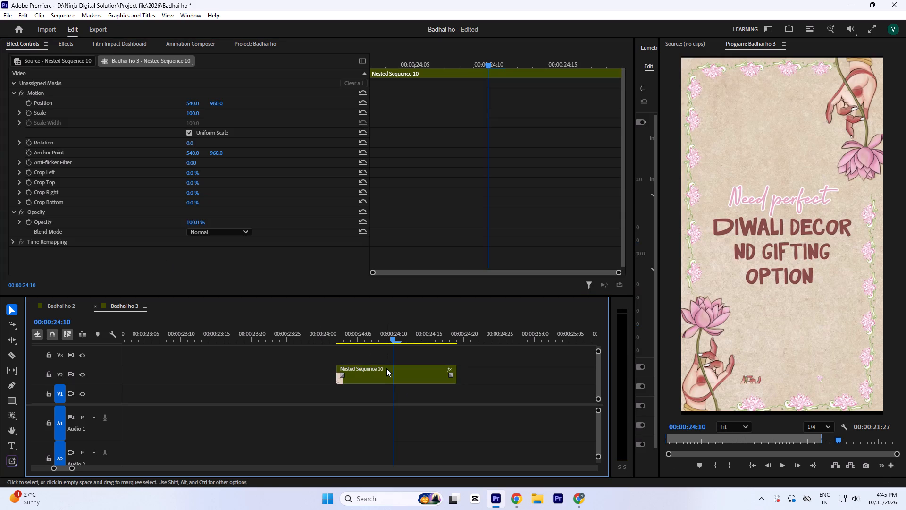
left_click(266, 363)
left_click(365, 370)
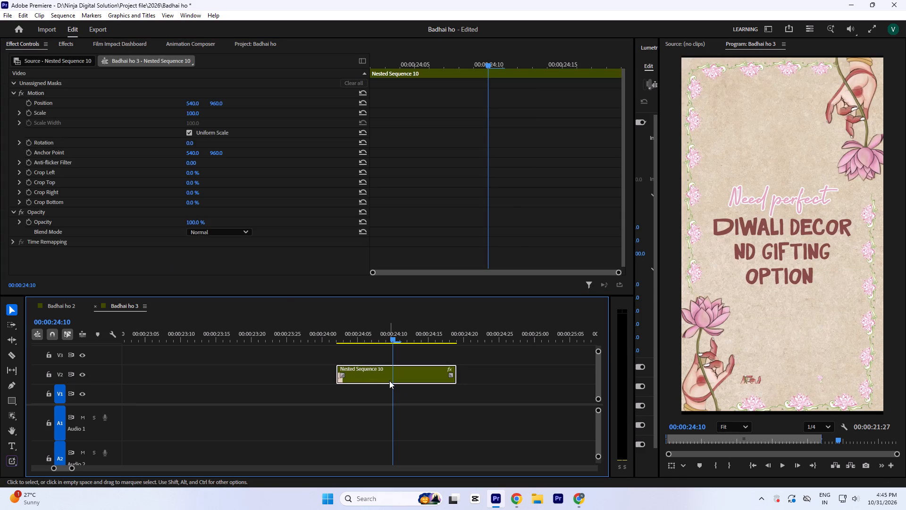
key("n")
key("Return")
Set the newly nested V2 clip's Crop Top to 56%.
left_click(370, 368)
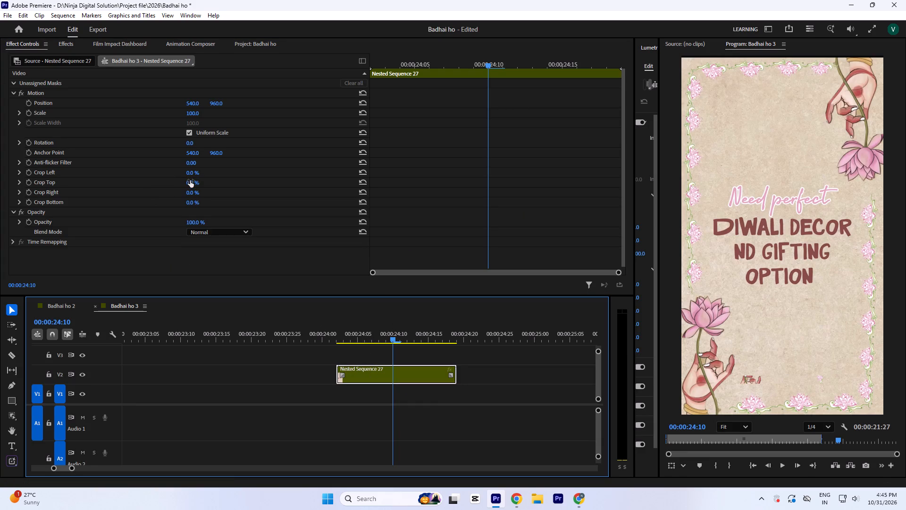
left_click_drag(190, 180, 184, 154)
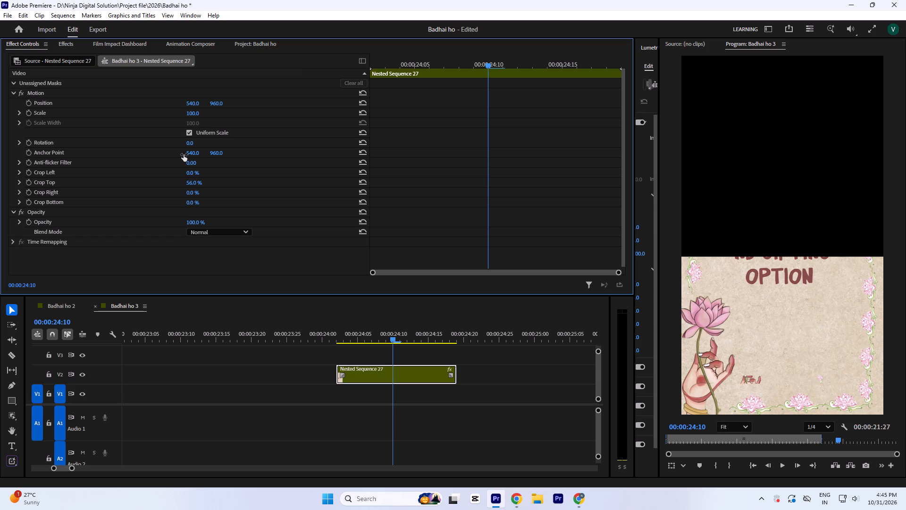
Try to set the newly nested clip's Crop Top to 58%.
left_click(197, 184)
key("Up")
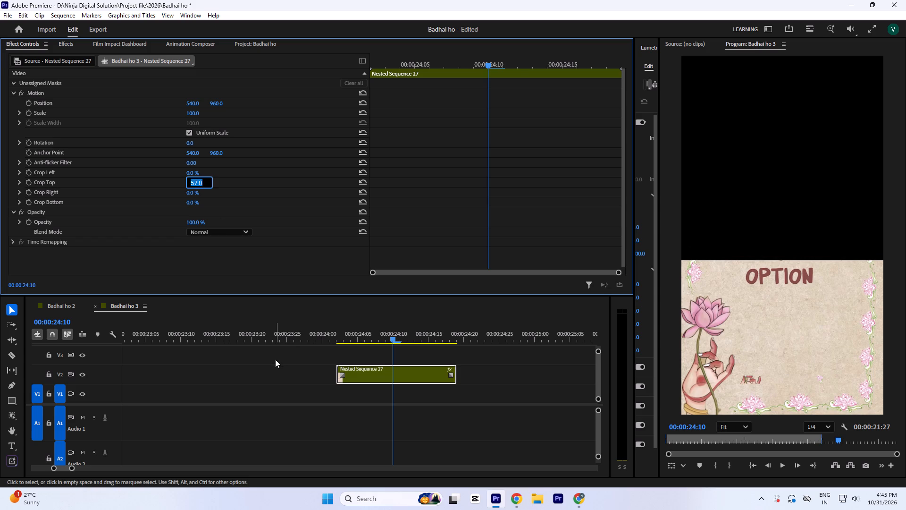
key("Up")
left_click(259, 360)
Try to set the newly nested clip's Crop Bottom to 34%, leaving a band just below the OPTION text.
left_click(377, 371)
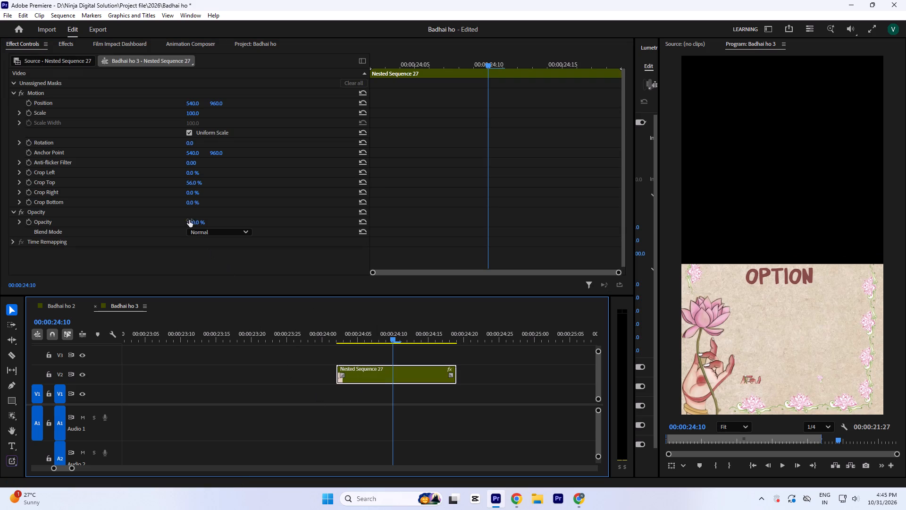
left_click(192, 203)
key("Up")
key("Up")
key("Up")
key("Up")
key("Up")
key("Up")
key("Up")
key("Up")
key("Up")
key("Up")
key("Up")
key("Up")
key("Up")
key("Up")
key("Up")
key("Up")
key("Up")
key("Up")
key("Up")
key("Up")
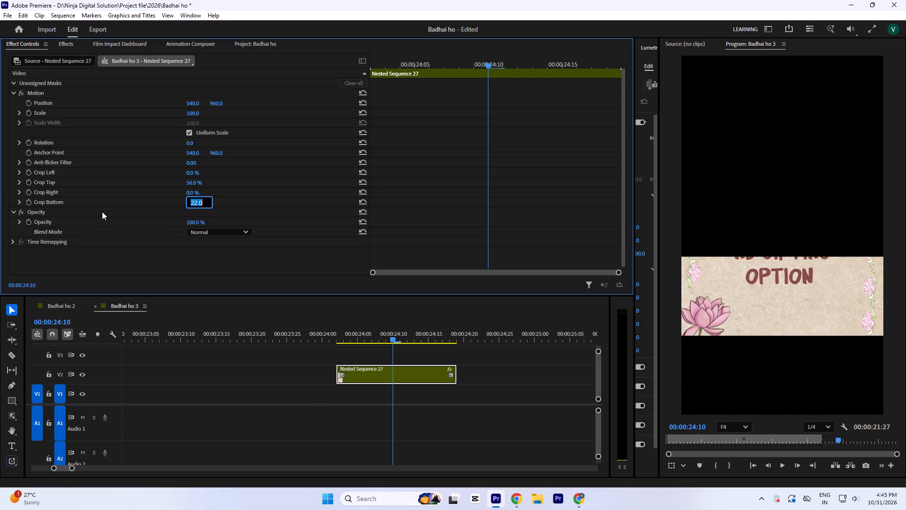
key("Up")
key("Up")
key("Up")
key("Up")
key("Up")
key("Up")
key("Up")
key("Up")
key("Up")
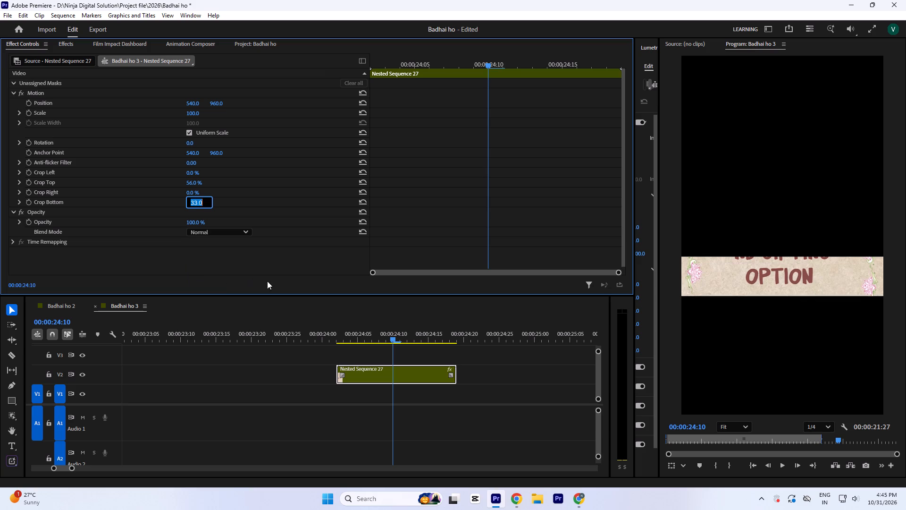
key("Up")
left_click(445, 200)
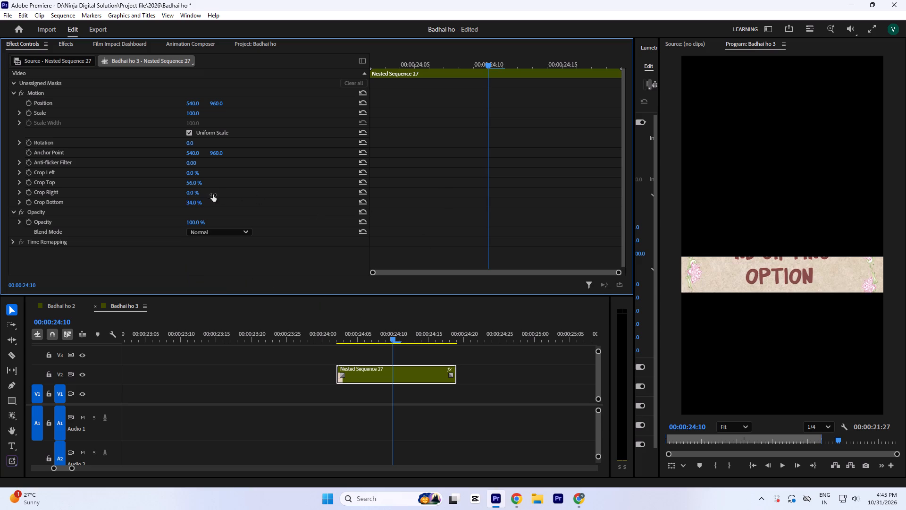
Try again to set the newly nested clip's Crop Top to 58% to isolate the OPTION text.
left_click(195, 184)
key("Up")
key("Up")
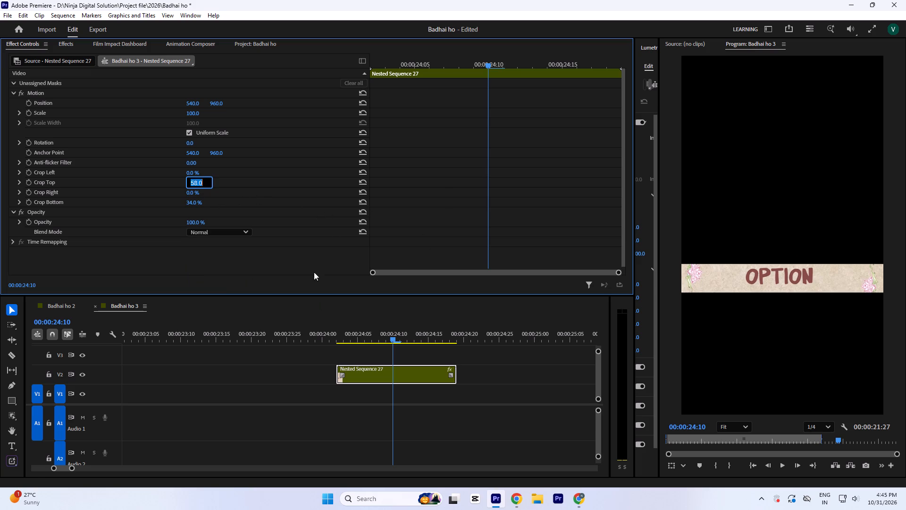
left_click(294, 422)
Set the newly nested clip's Crop Right to about 24%, reselecting the clip after the change.
left_click(396, 373)
left_click(189, 192)
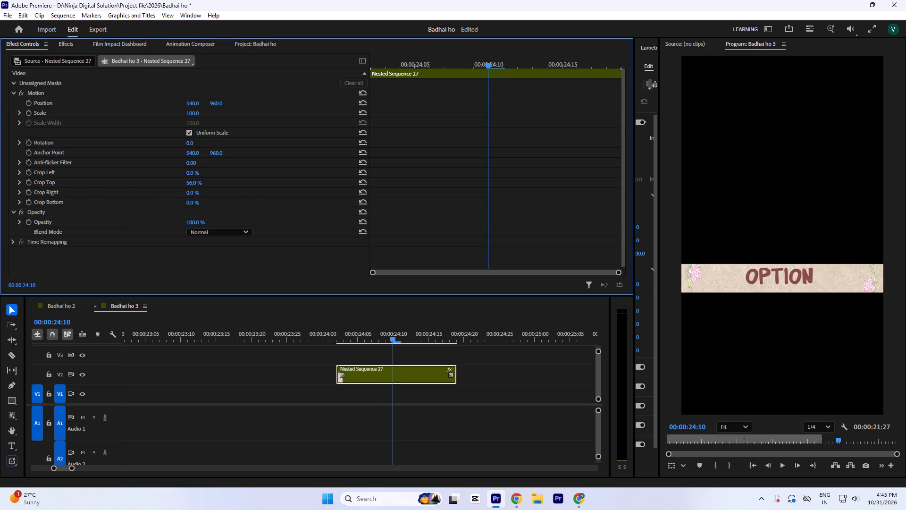
key("Up")
key("Up")
key("Up")
key("Up")
key("Up")
key("Up")
key("Up")
key("Up")
key("Up")
key("Up")
key("Up")
key("Up")
key("Up")
key("Up")
key("Up")
key("Up")
key("Up")
key("Up")
key("Up")
key("Up")
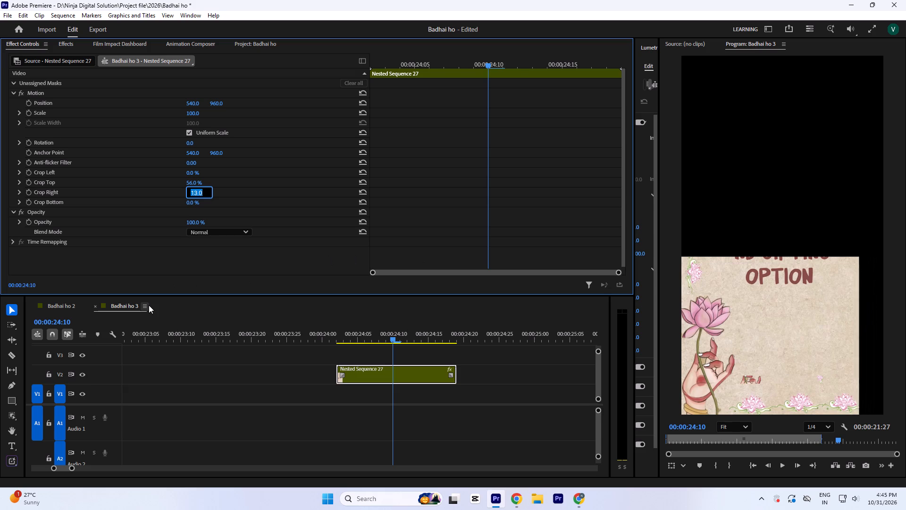
key("Up")
key("Up")
key("Up")
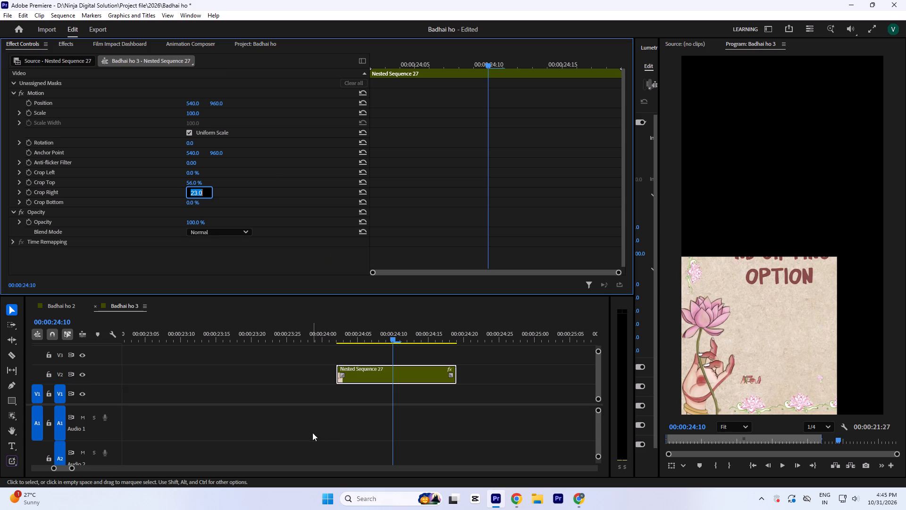
key("Up")
left_click(288, 384)
left_click(369, 376)
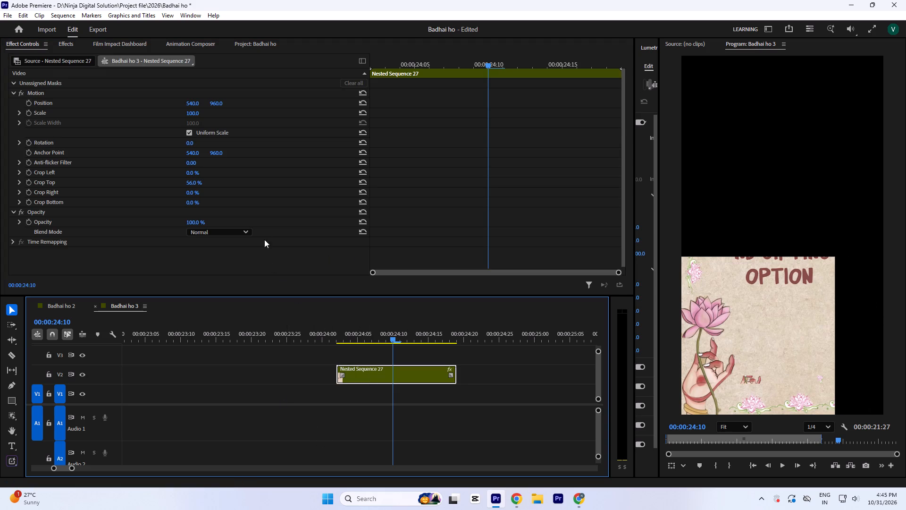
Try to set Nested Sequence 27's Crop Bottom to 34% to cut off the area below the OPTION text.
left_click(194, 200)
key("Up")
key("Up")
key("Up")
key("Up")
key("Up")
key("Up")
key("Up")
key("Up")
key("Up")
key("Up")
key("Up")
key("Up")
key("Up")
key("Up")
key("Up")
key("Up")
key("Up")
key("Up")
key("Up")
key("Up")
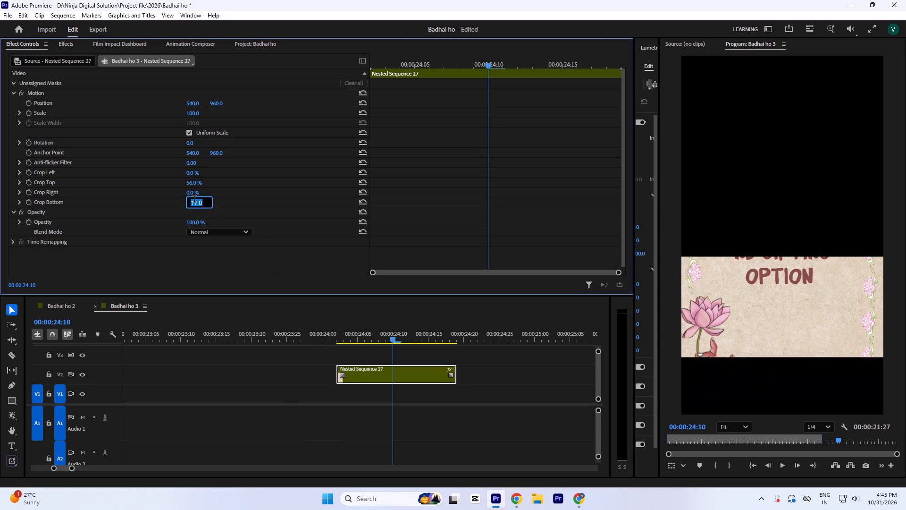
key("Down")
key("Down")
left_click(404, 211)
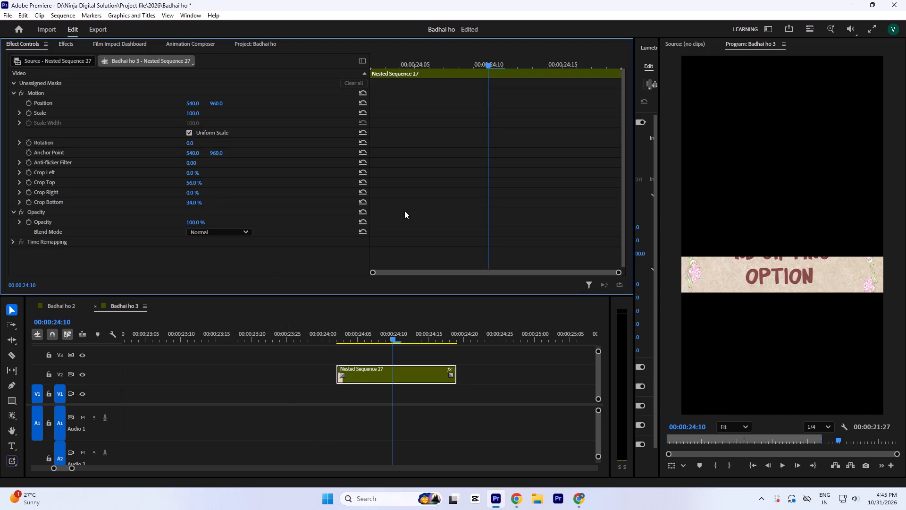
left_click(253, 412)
Nest the cropped clip on V2 again as Nested Sequence 28.
left_click(378, 368)
key("n")
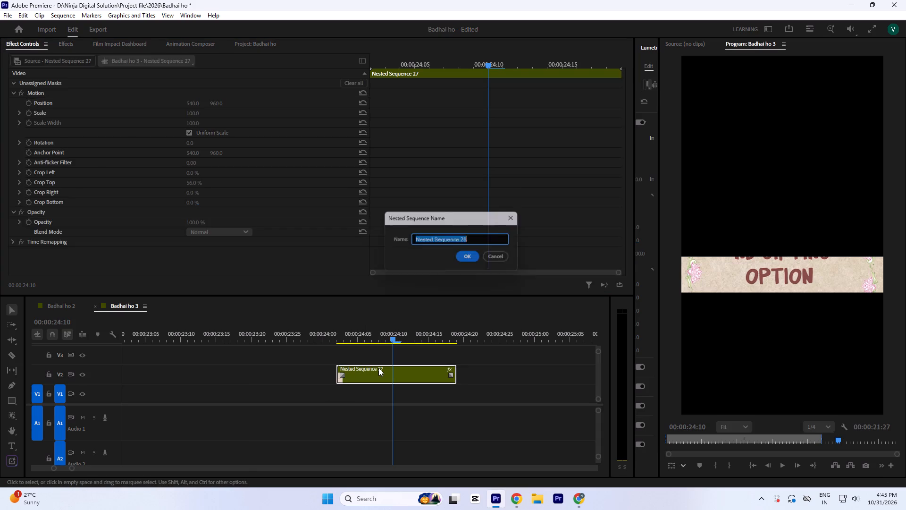
key("Return")
Crop the Nested Sequence 28 clip around the OPTION text with Crop Bottom 33%, Crop Right 26% and Crop Top 55%.
left_click(386, 376)
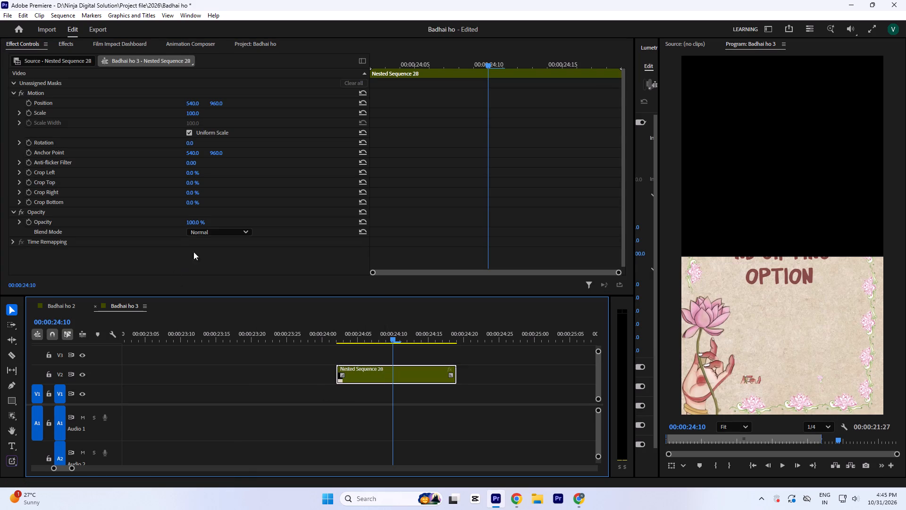
left_click_drag(196, 202, 195, 229)
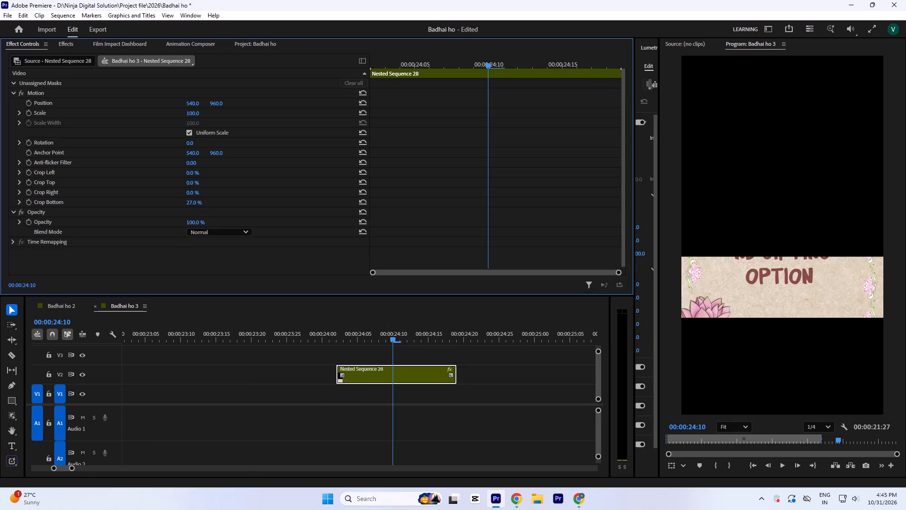
left_click_drag(195, 229, 195, 226)
left_click_drag(191, 194, 190, 181)
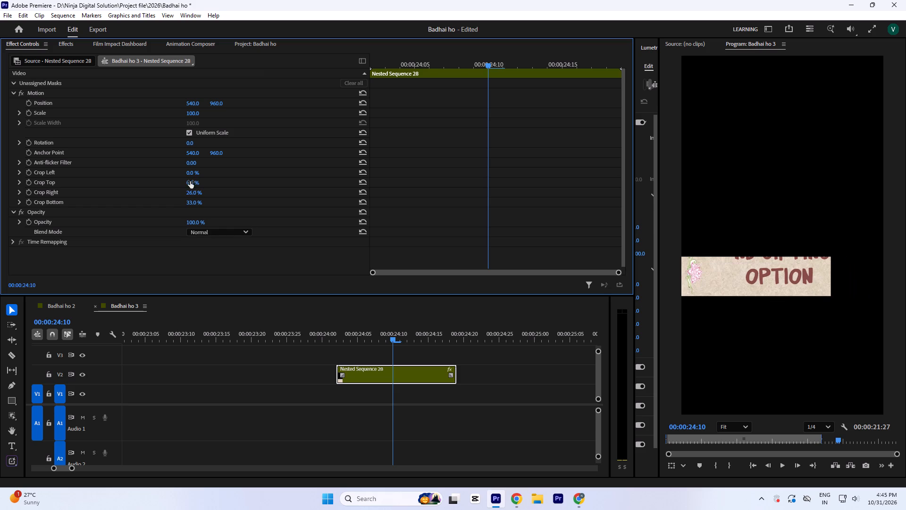
left_click_drag(192, 180, 191, 164)
left_click_drag(191, 164, 193, 204)
left_click_drag(193, 204, 193, 196)
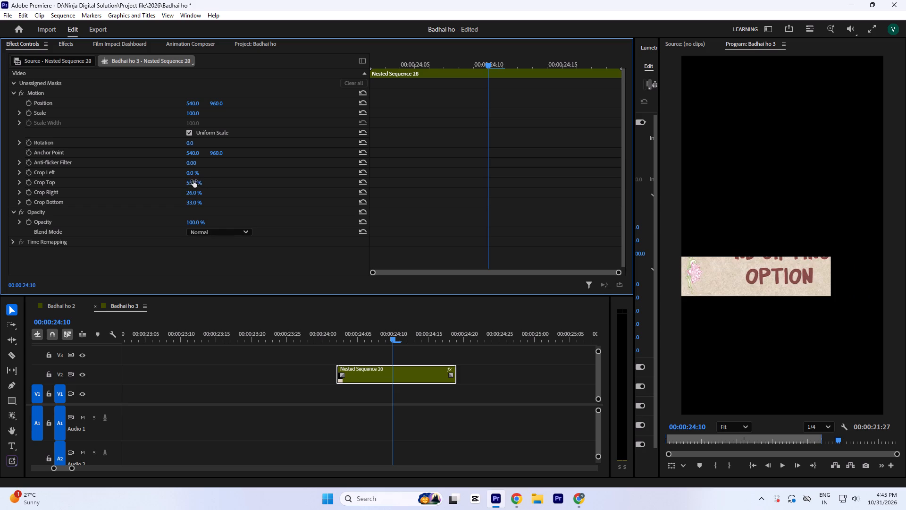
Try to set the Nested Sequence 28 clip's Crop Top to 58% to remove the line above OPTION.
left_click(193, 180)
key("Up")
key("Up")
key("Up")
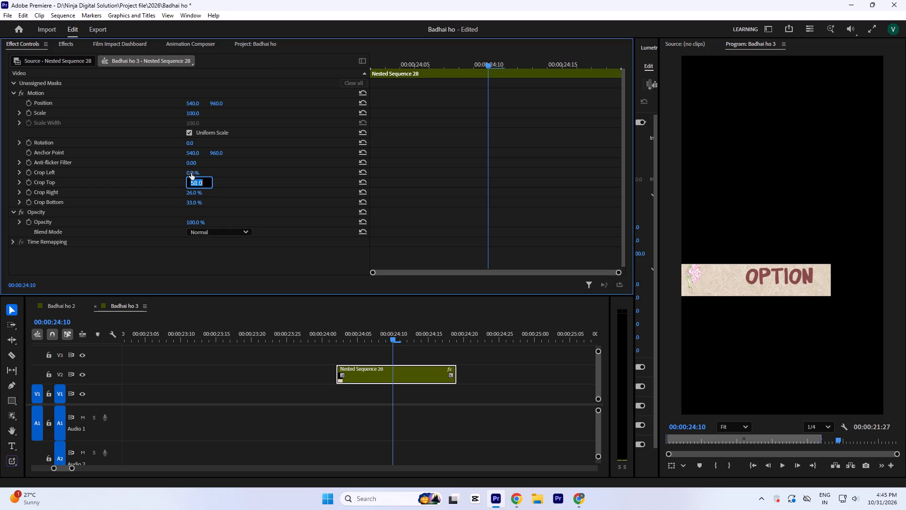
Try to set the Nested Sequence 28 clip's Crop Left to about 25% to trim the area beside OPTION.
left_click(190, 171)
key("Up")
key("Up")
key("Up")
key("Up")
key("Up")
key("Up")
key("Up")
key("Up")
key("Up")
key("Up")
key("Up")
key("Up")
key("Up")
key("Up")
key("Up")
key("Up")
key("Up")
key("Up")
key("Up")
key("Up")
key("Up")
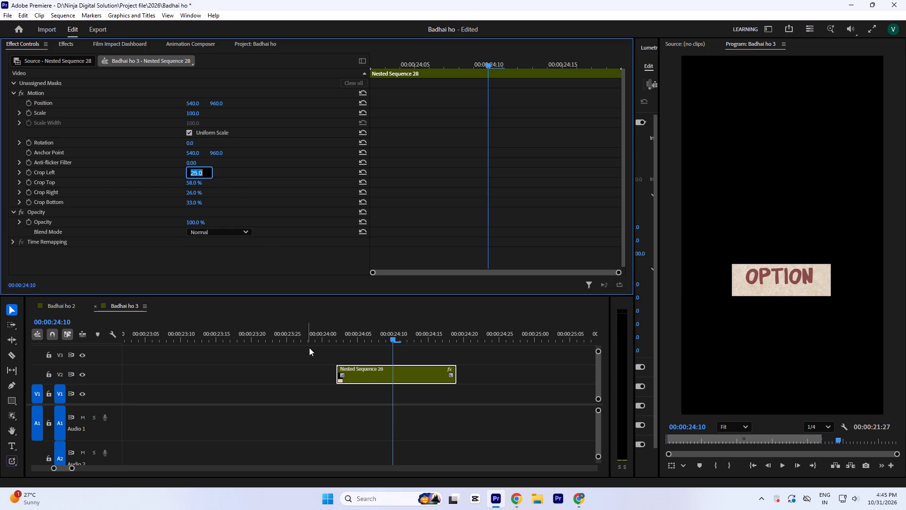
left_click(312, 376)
Save the project.
key("ctrl+s")
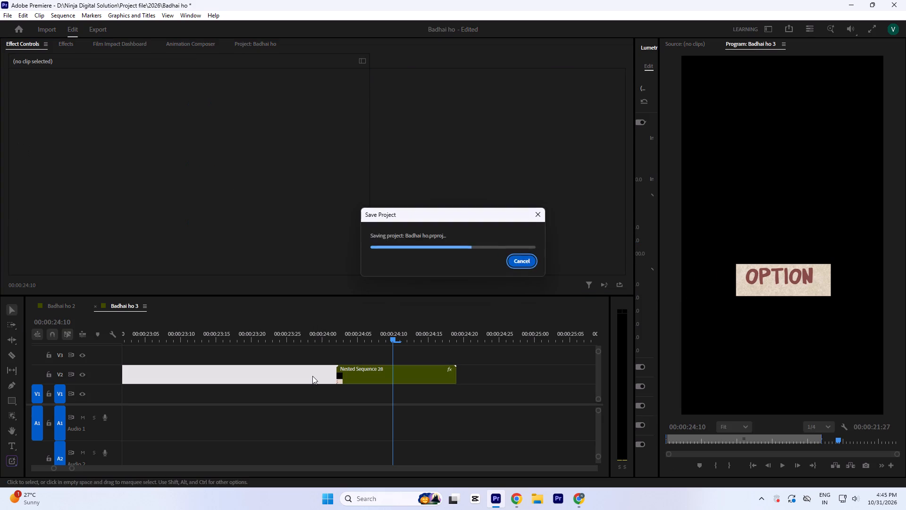
Move the Nested Sequence 28 clip along V2 so it starts with the second Nested Sequence 10 clip in the opening title.
left_click(270, 327)
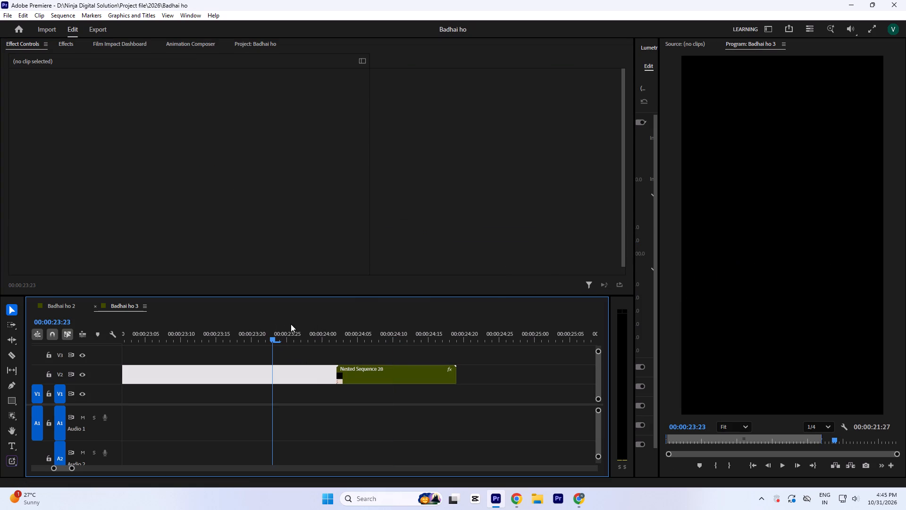
left_click_drag(376, 313, 393, 319)
left_click(386, 323)
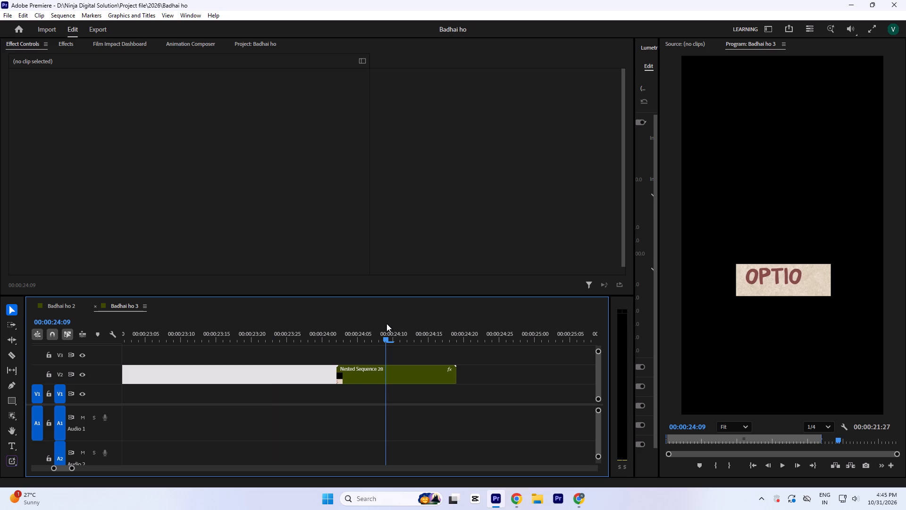
type("`-")
key("minus")
left_click_drag(466, 250, 465, 251)
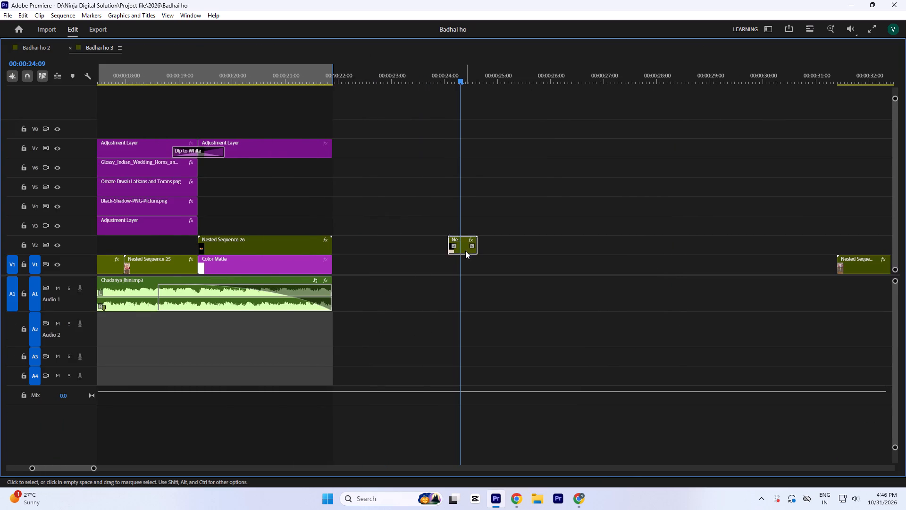
left_click_drag(465, 251, 136, 247)
key("minus")
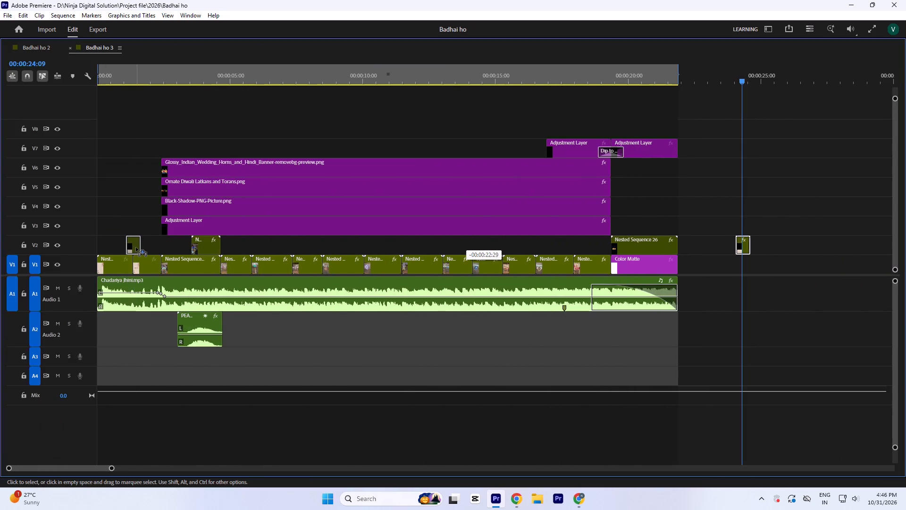
left_click_drag(136, 247, 145, 247)
Raise the OPTION text to just under DIWALI DECOR by setting Nested Sequence 28's vertical Position to 825.
left_click(141, 80)
key("equal")
key("equal")
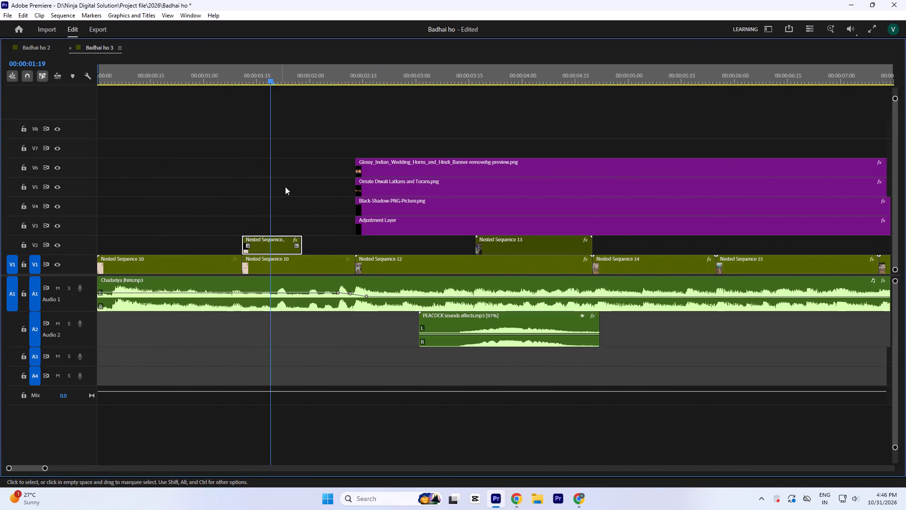
key("equal")
left_click(392, 77)
left_click(432, 79)
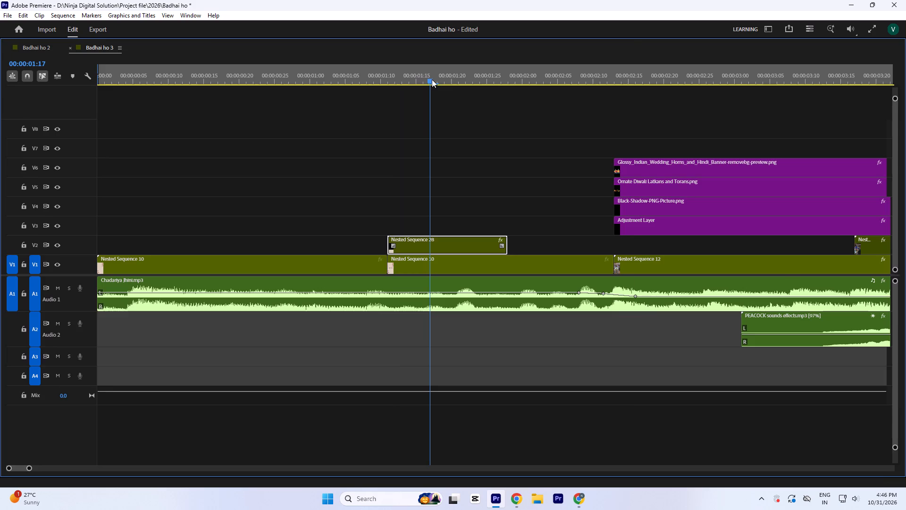
key("grave")
key("minus")
key("equal")
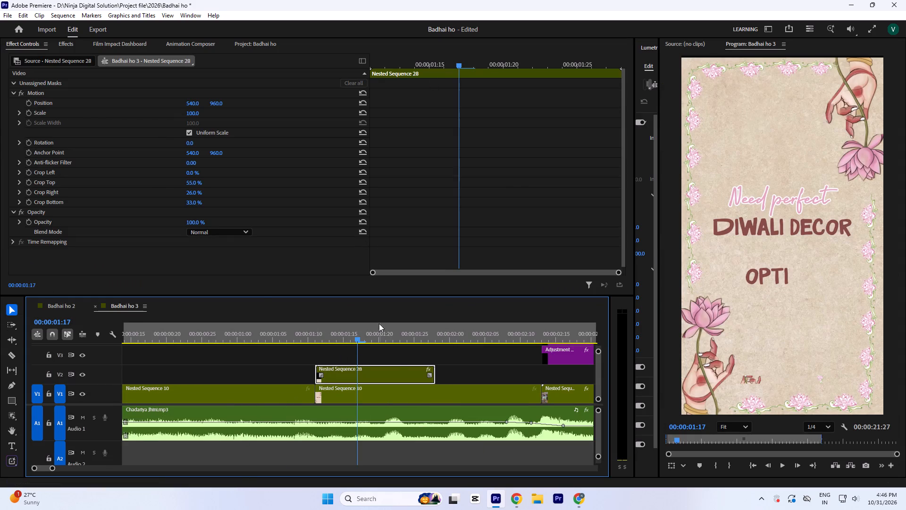
left_click_drag(379, 323, 407, 394)
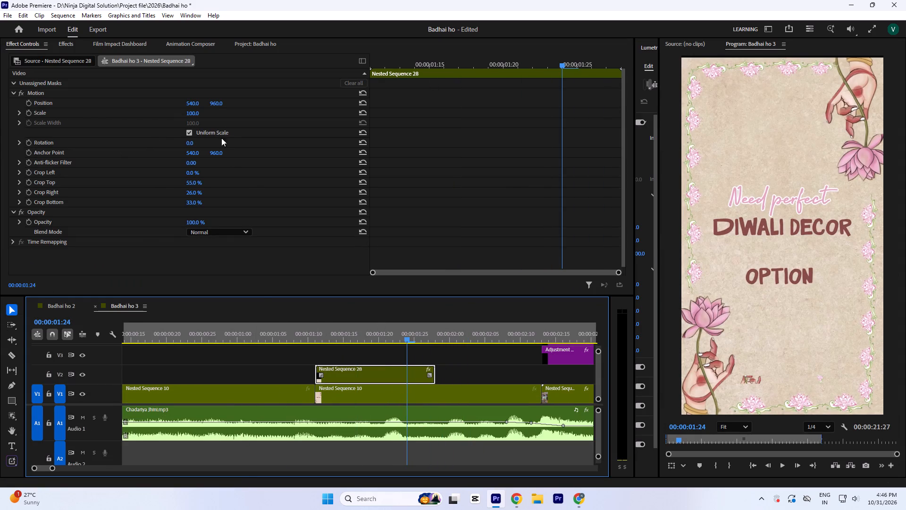
left_click_drag(213, 101, 216, 155)
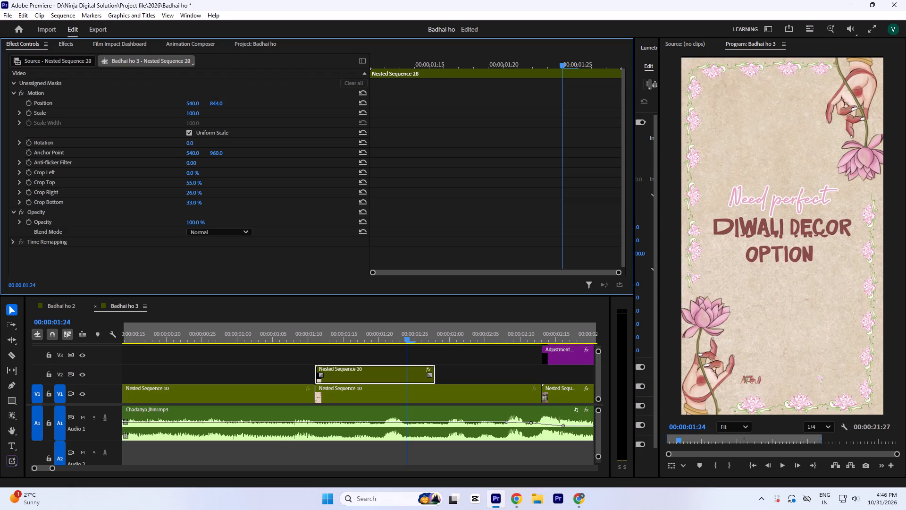
left_click_drag(216, 155, 221, 168)
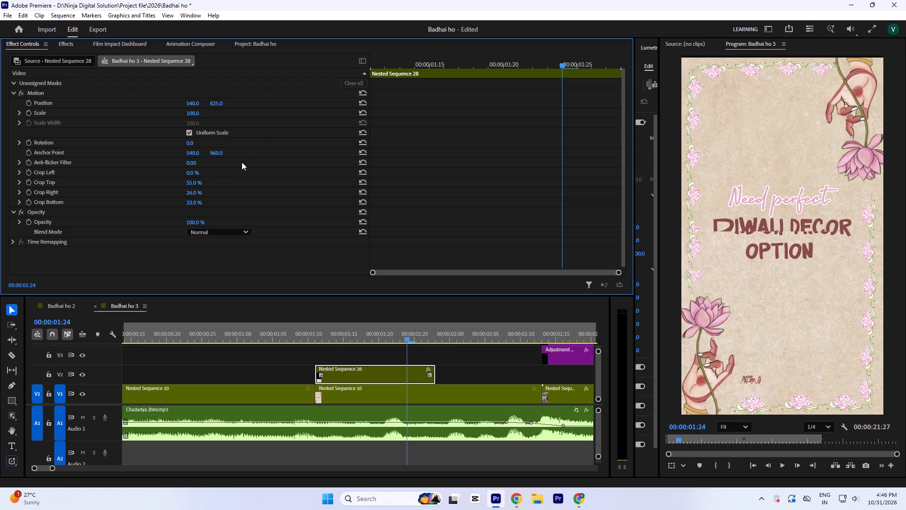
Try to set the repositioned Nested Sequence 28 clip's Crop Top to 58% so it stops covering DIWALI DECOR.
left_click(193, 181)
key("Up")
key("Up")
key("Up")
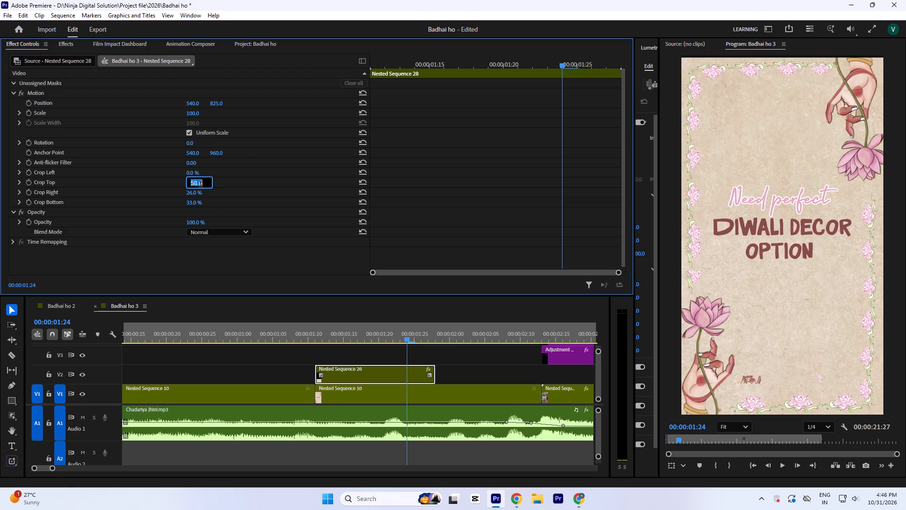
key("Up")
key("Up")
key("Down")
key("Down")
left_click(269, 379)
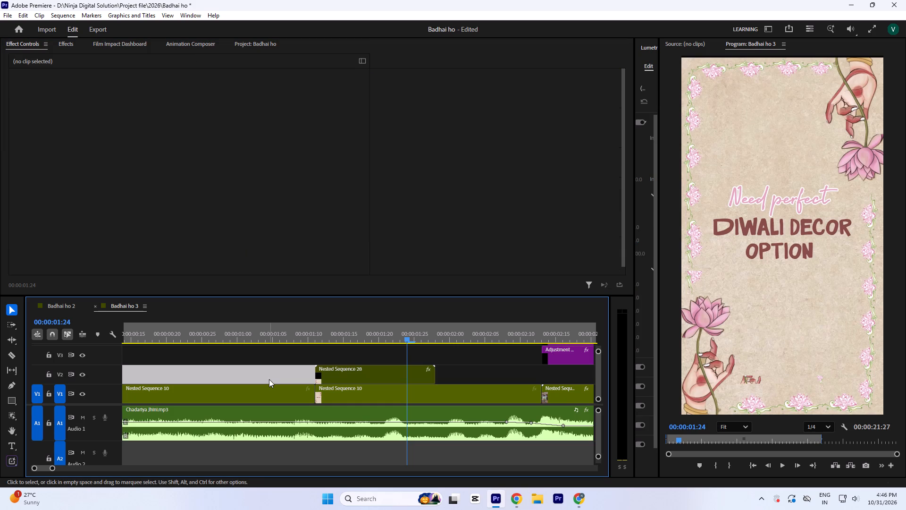
Add a frame hold to Nested Sequence 28 at 00:00:01:24 and extend the held segment to the end of the Nested Sequence 10 clip below.
right_click(403, 380)
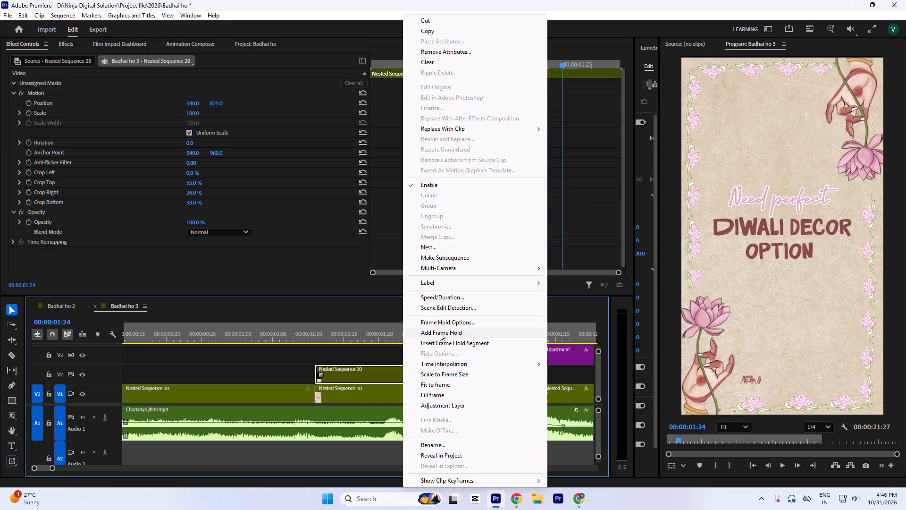
left_click(440, 332)
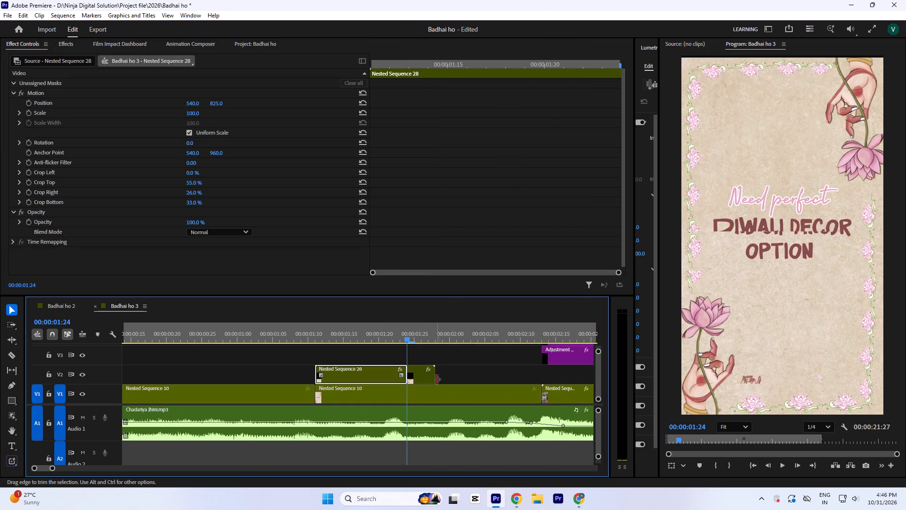
left_click_drag(437, 380, 541, 374)
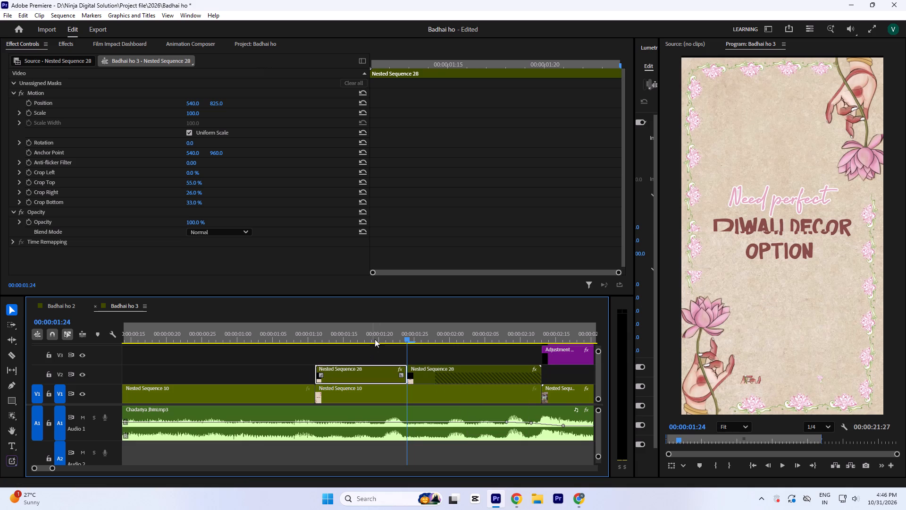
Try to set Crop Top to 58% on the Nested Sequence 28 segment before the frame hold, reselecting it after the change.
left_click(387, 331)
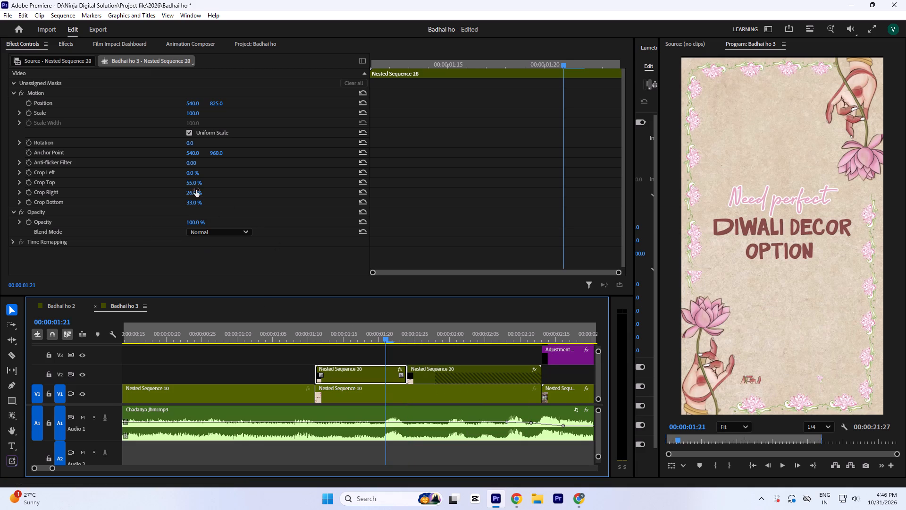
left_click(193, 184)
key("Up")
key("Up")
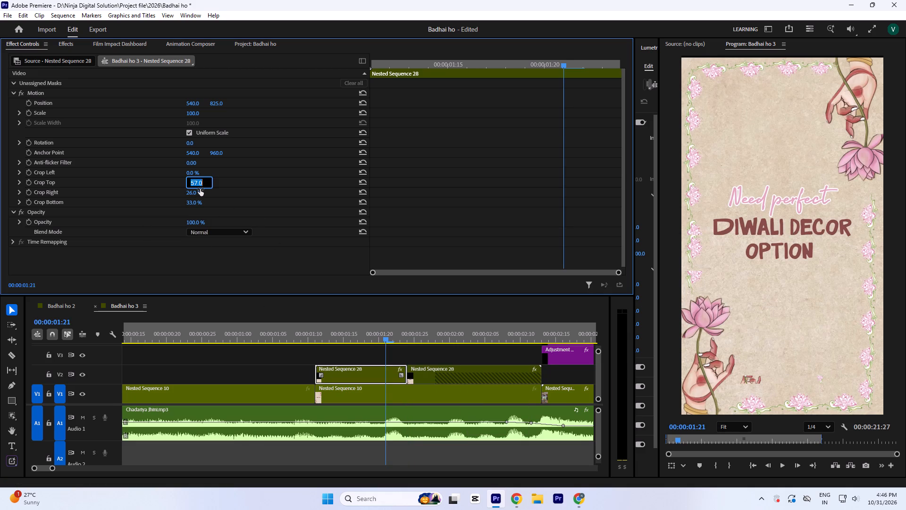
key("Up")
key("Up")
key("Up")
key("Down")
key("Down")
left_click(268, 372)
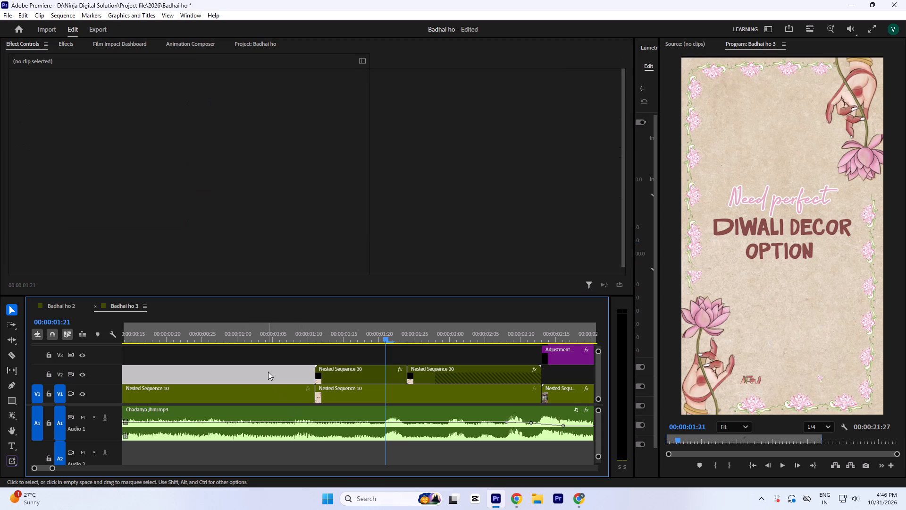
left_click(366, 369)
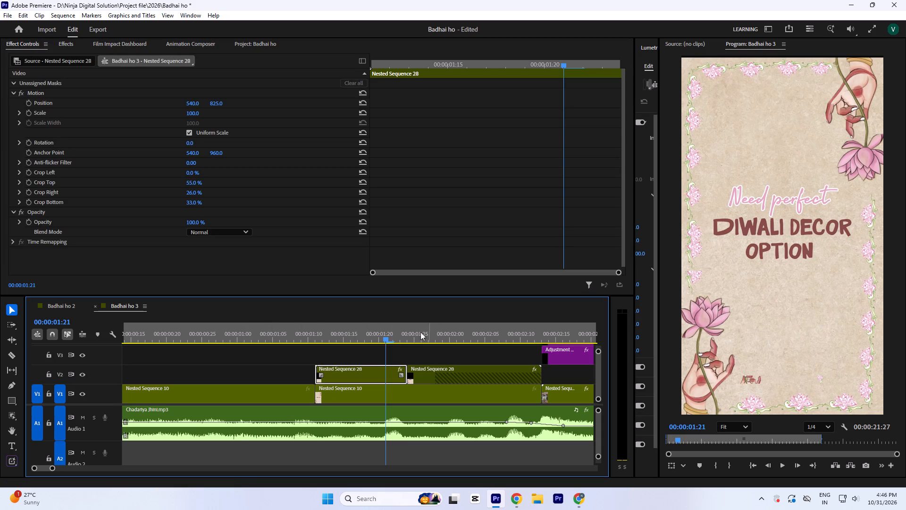
Play the opening title from the start and compare the two Nested Sequence 28 segments on either side of the frame hold.
left_click(448, 326)
left_click(467, 372)
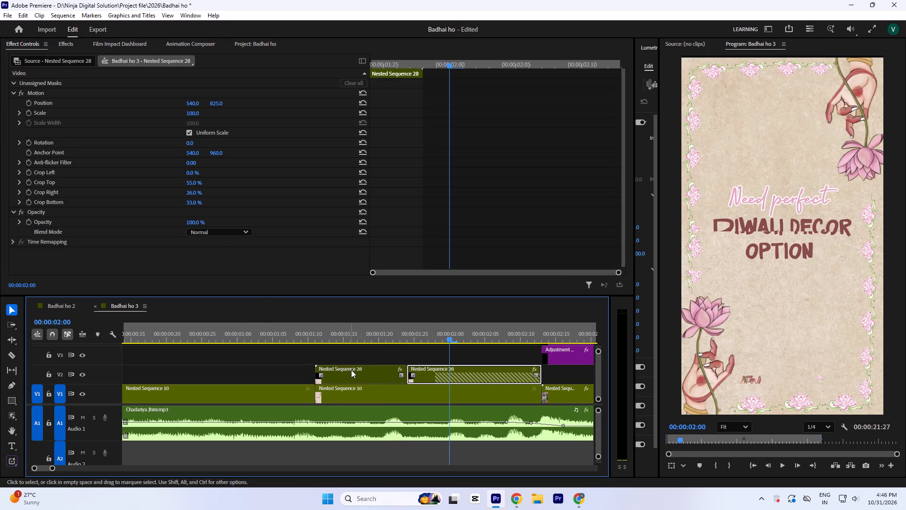
left_click(363, 375)
left_click_drag(246, 332, 150, 347)
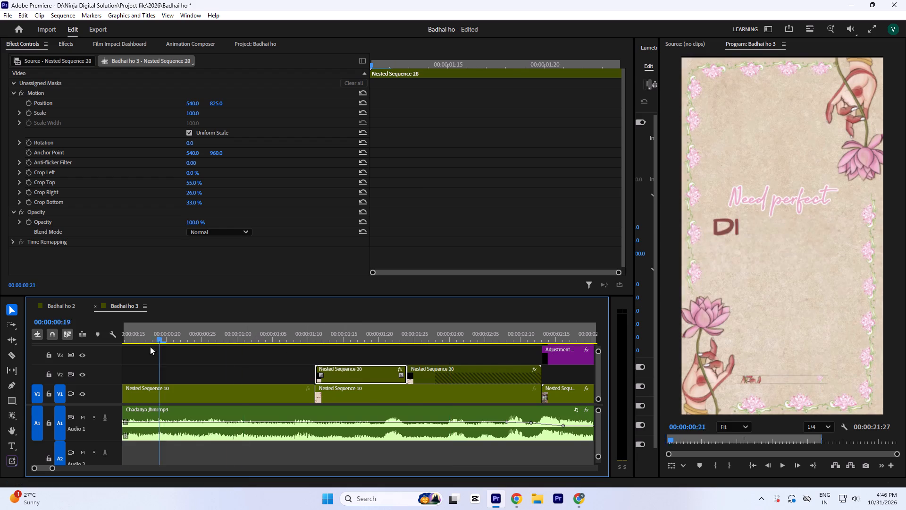
left_click_drag(150, 347, 0, 362)
left_click(330, 379)
key("space")
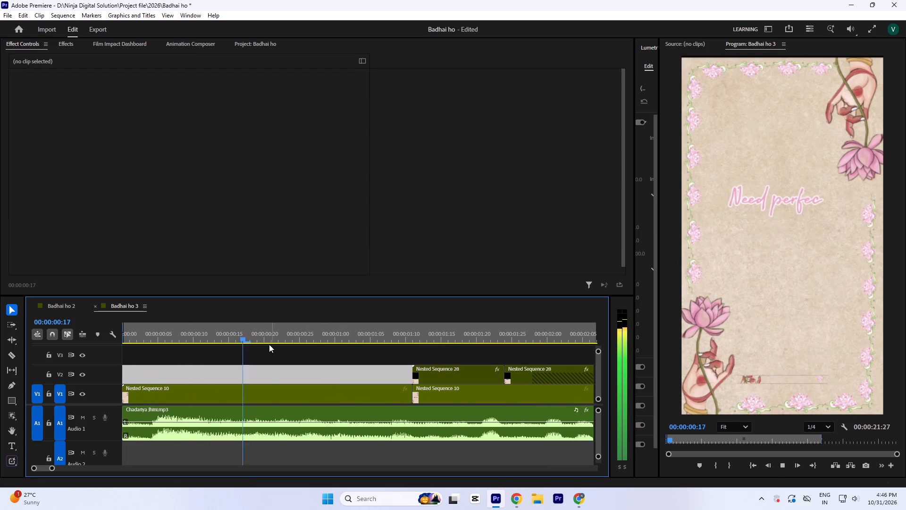
key("space")
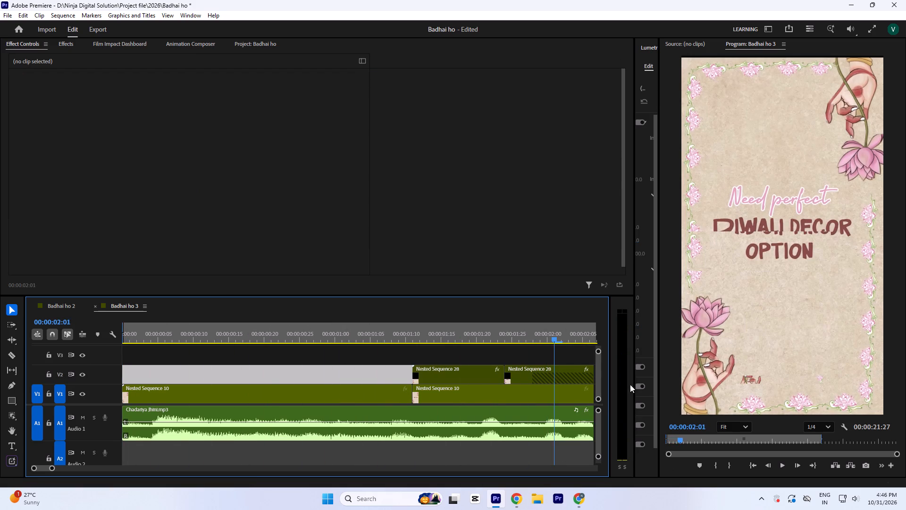
left_click(485, 333)
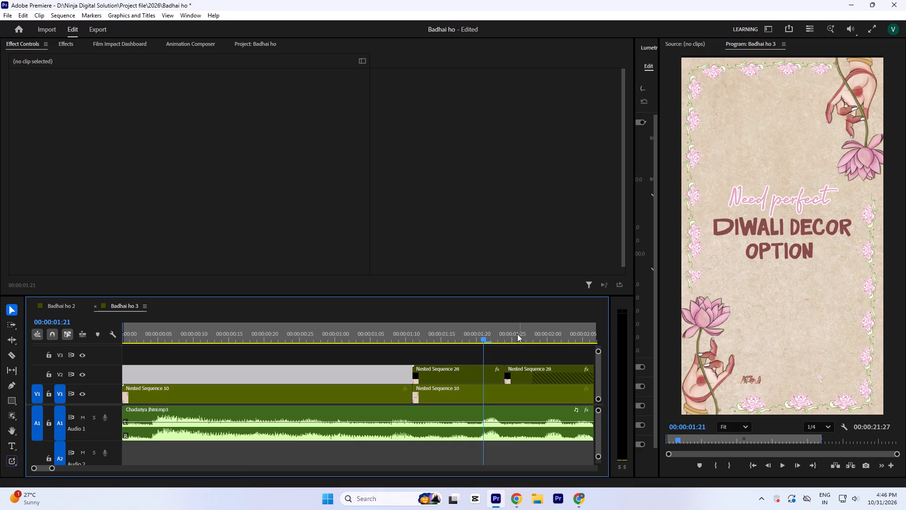
left_click(528, 333)
left_click(512, 377)
left_click(546, 377)
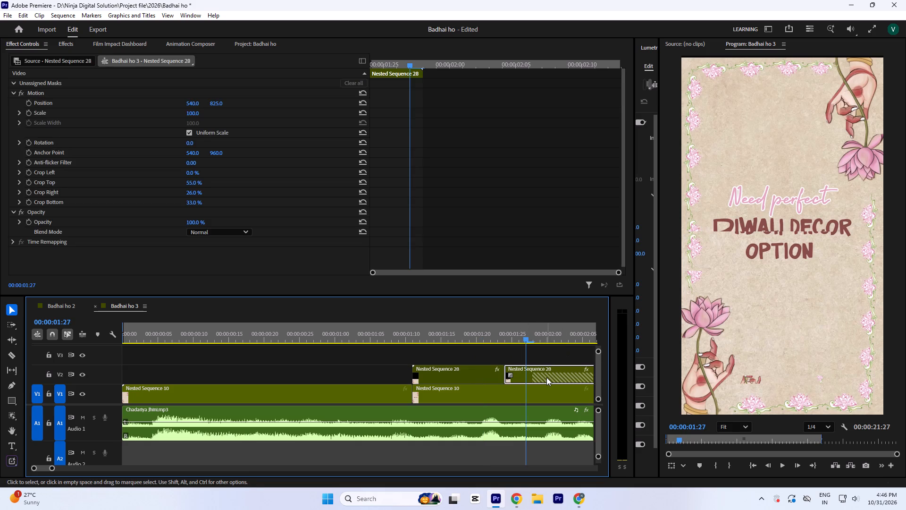
left_click(486, 376)
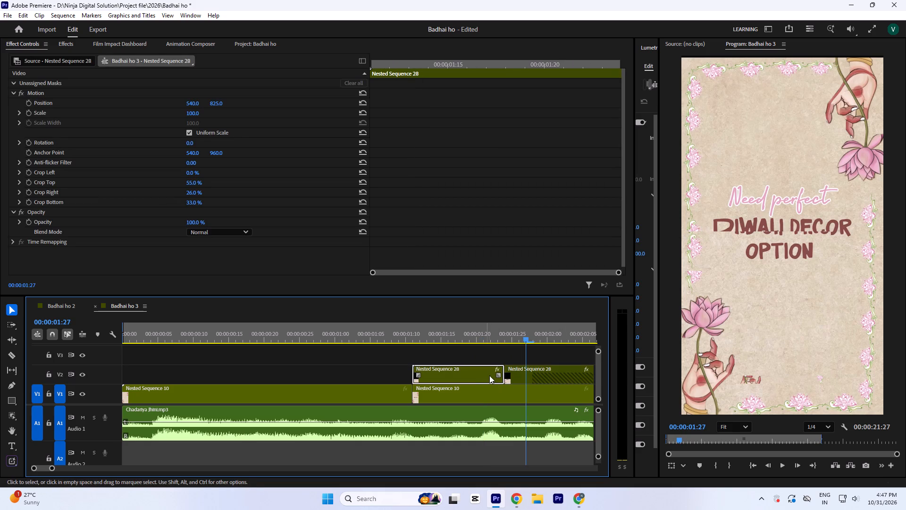
left_click(489, 329)
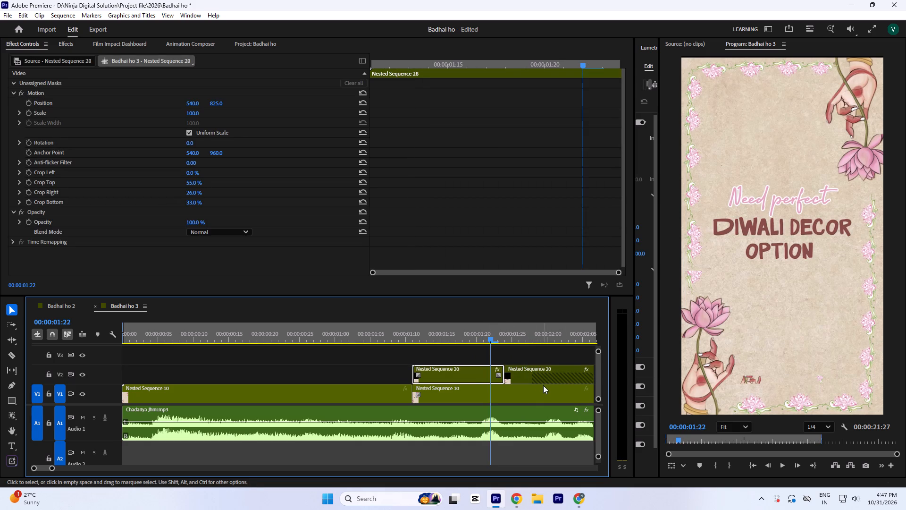
Delete the held Nested Sequence 28 segment that follows the frame hold.
left_click(536, 382)
key("Delete")
Add a frame hold to Nested Sequence 28 at 00:00:01:23 and extend the held segment to the start of Nested Sequence 12.
left_click_drag(497, 332, 501, 348)
left_click(498, 337)
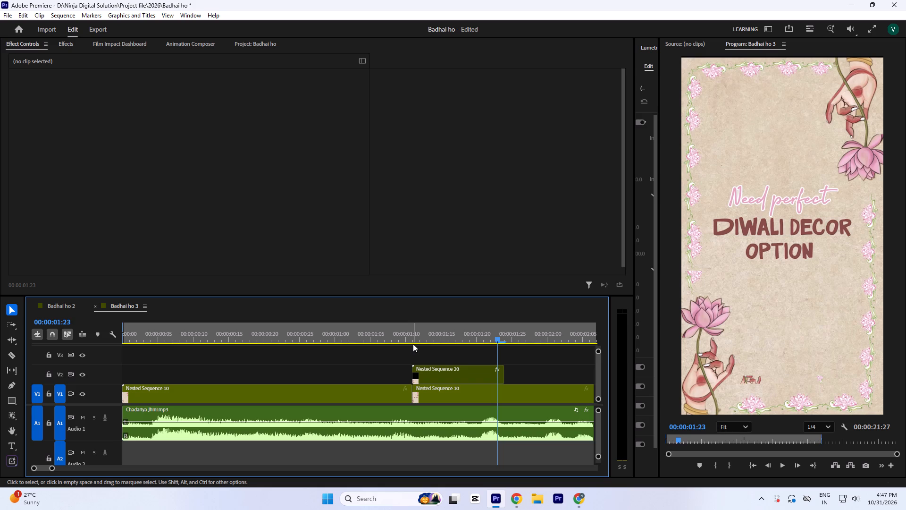
left_click(501, 339)
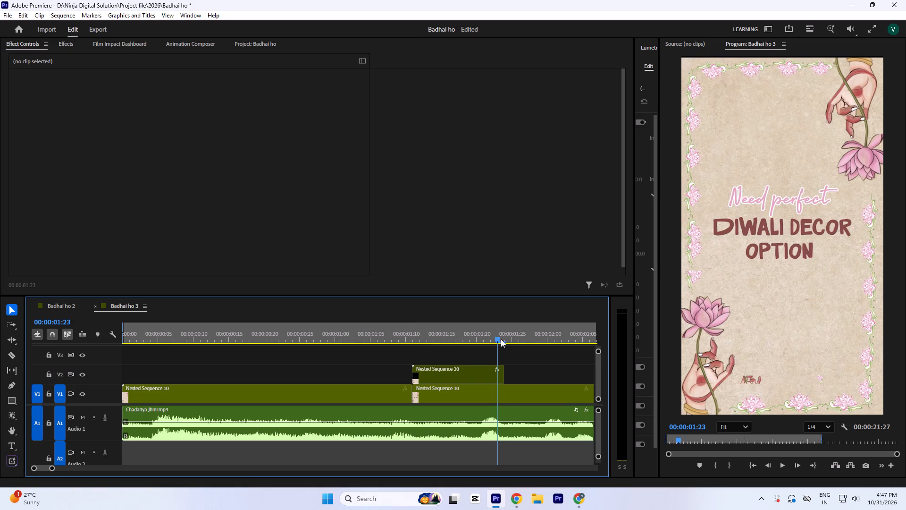
key("equal")
key("equal")
key("equal")
right_click(353, 378)
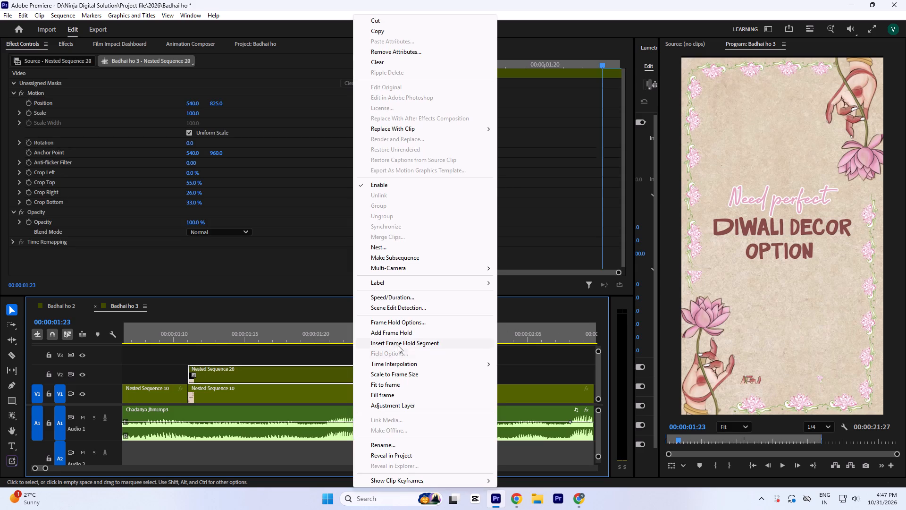
left_click(403, 331)
key("minus")
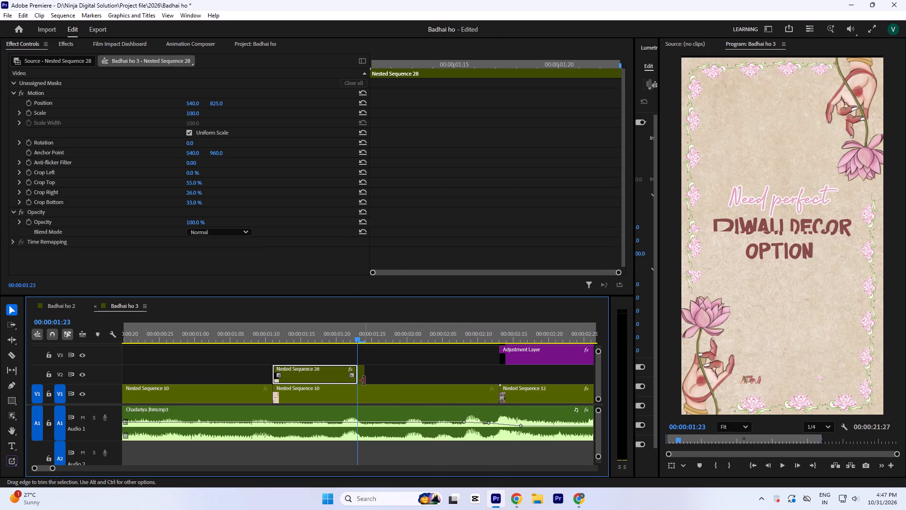
left_click_drag(364, 381, 499, 378)
Examine how the DIWALI DECOR and OPTION text looks before, at and after the new frame hold.
left_click_drag(429, 332, 456, 342)
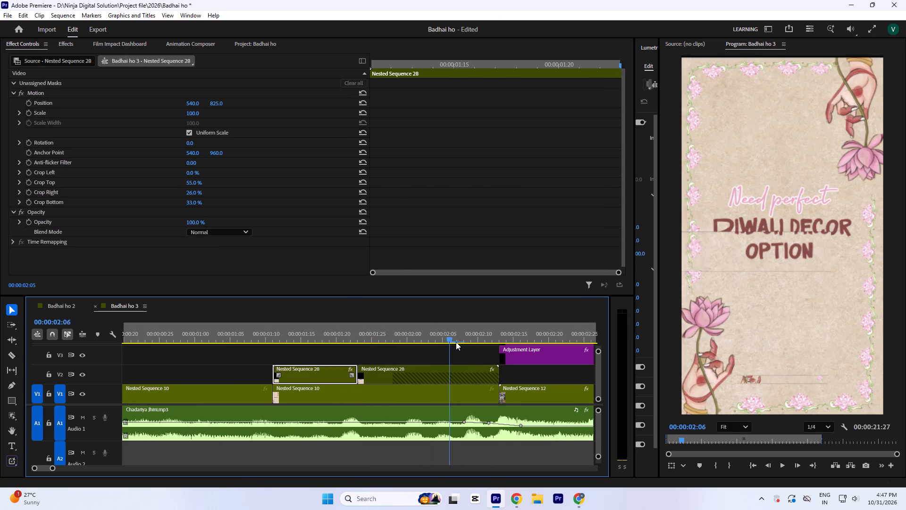
left_click_drag(456, 342, 457, 342)
left_click(415, 379)
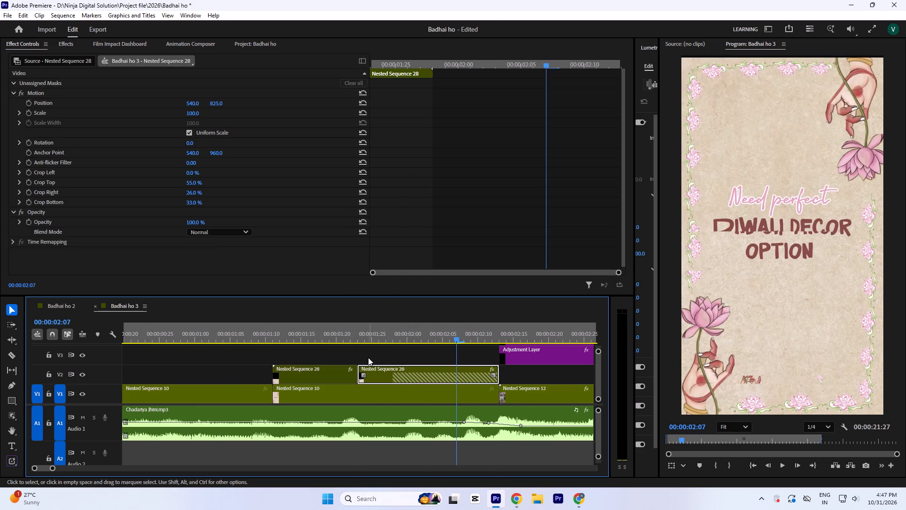
left_click(378, 333)
left_click(351, 327)
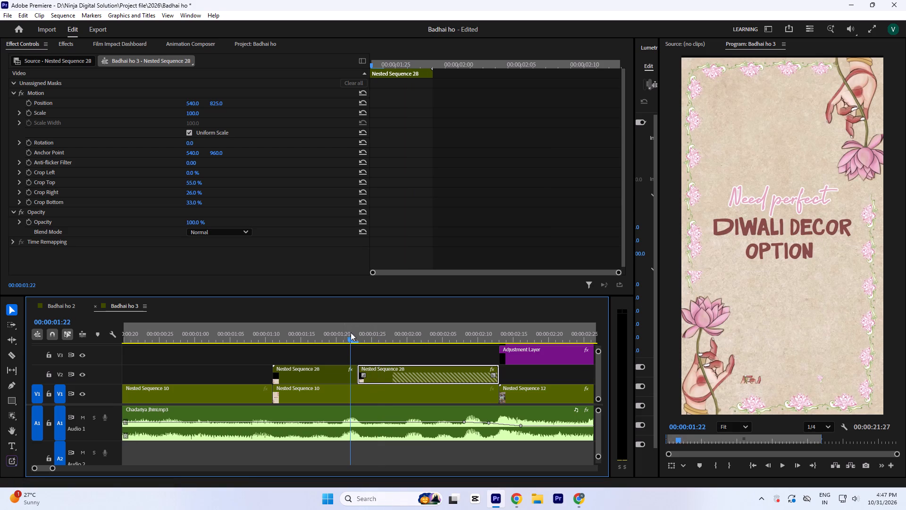
left_click_drag(355, 328, 360, 335)
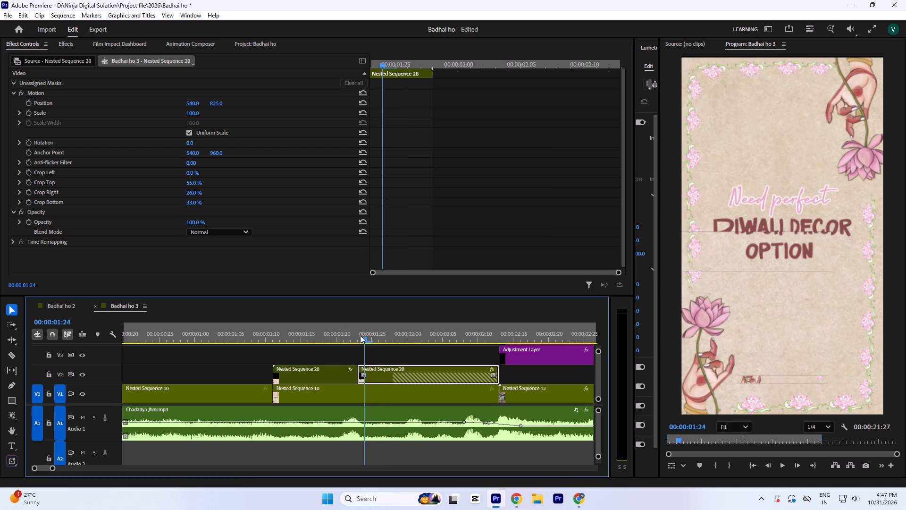
left_click_drag(360, 335, 360, 336)
left_click(395, 378)
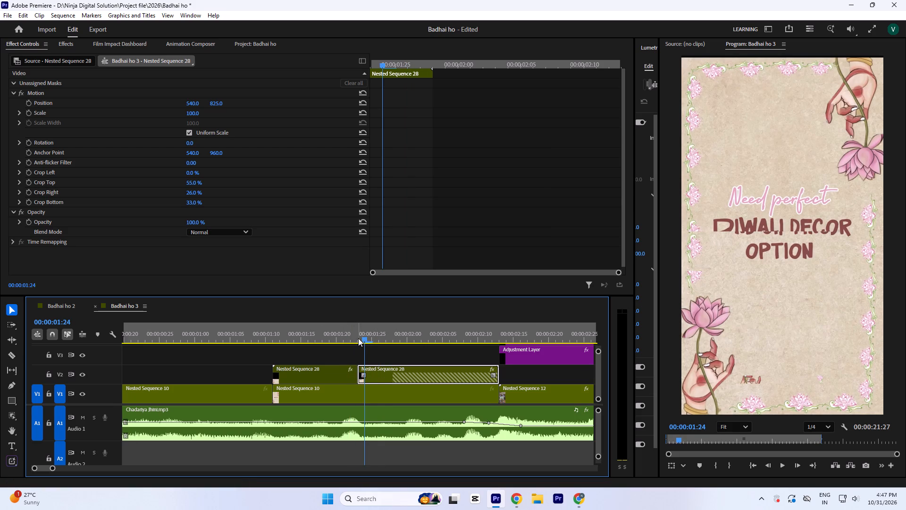
left_click_drag(361, 328, 385, 340)
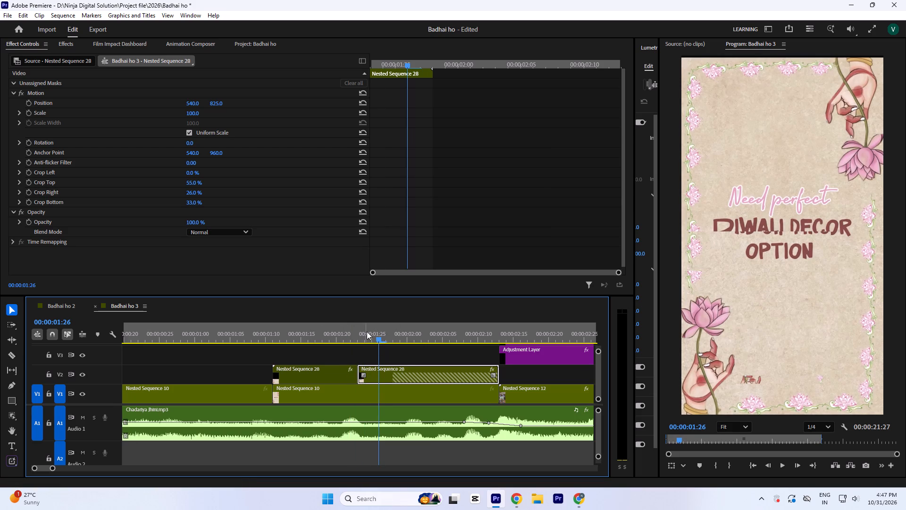
left_click(367, 331)
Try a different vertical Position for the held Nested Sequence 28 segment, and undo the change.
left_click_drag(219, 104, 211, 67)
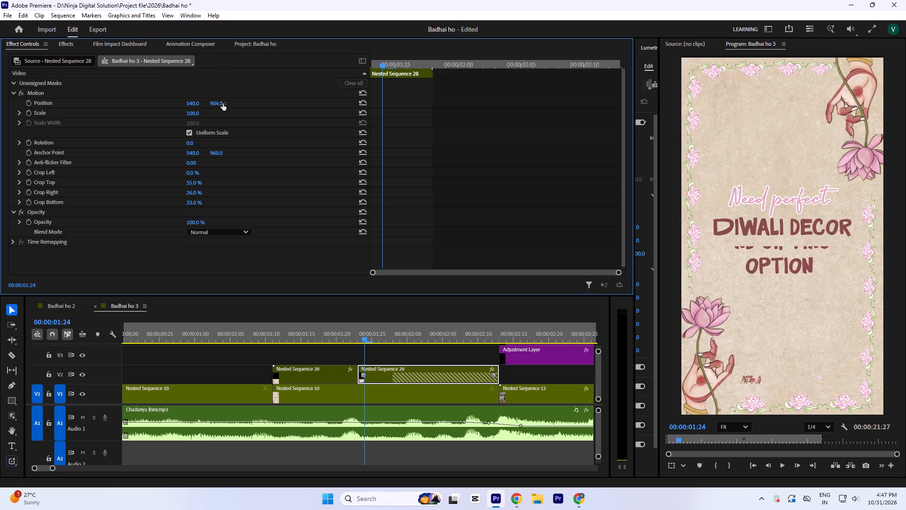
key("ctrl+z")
Set Crop Top to 57% on the held Nested Sequence 28 segment so it stops covering DIWALI DECOR.
left_click(344, 376)
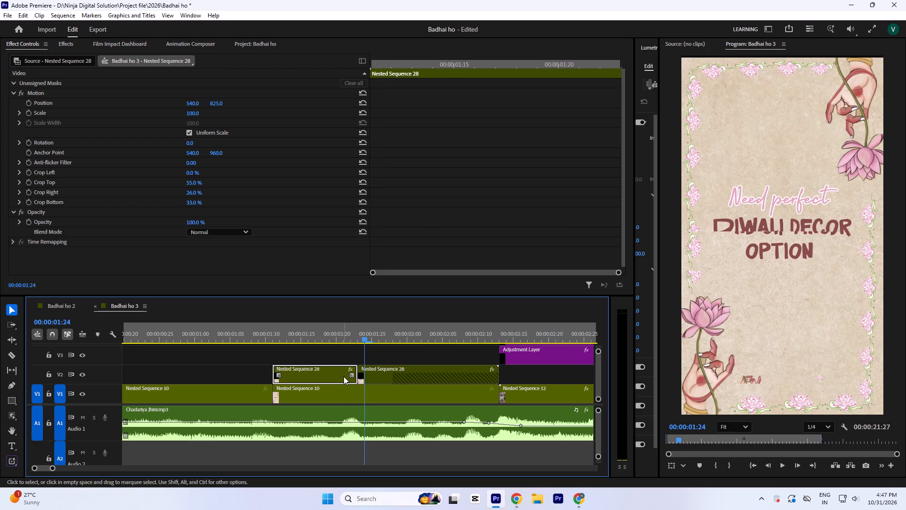
left_click(378, 369)
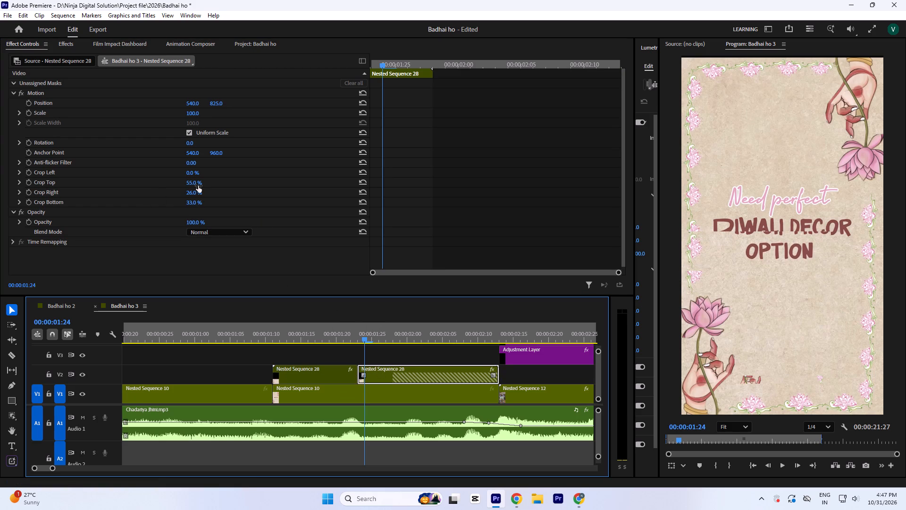
left_click(198, 180)
key("Up")
key("Up")
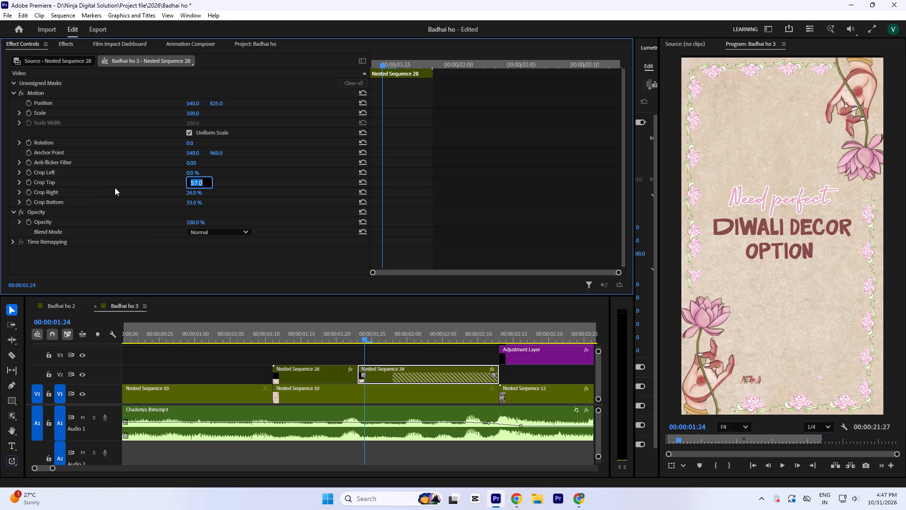
left_click(221, 356)
Check the title on later frames of the held segment and save the project.
left_click(395, 326)
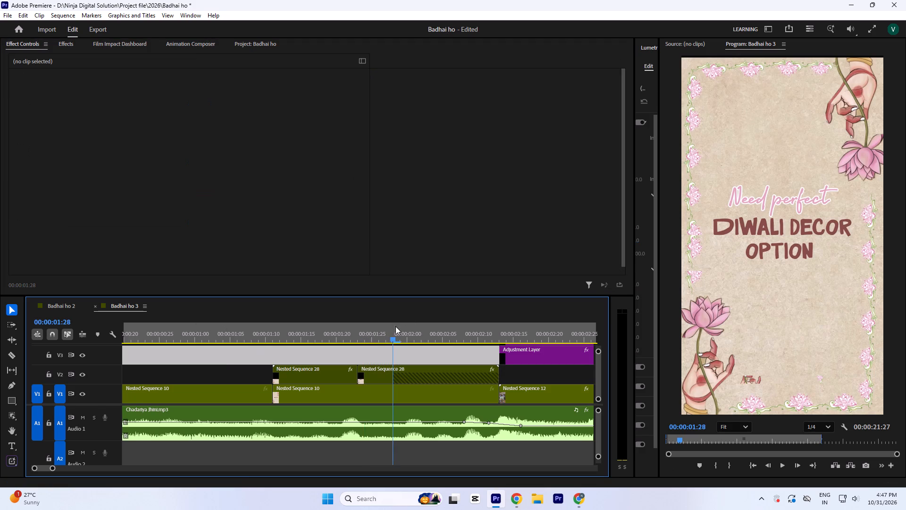
left_click(422, 339)
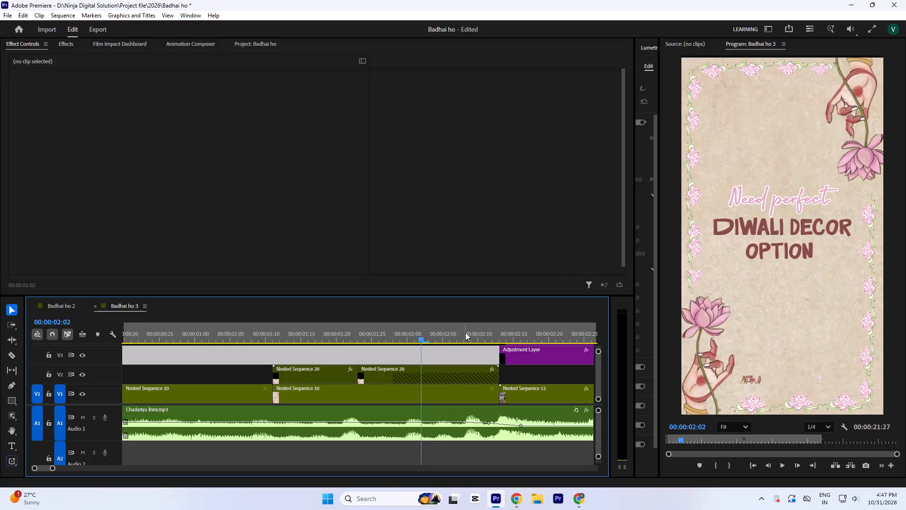
key("ctrl+s")
Play the Badhai ho 3 opening from the start to review the corrected title.
key("minus")
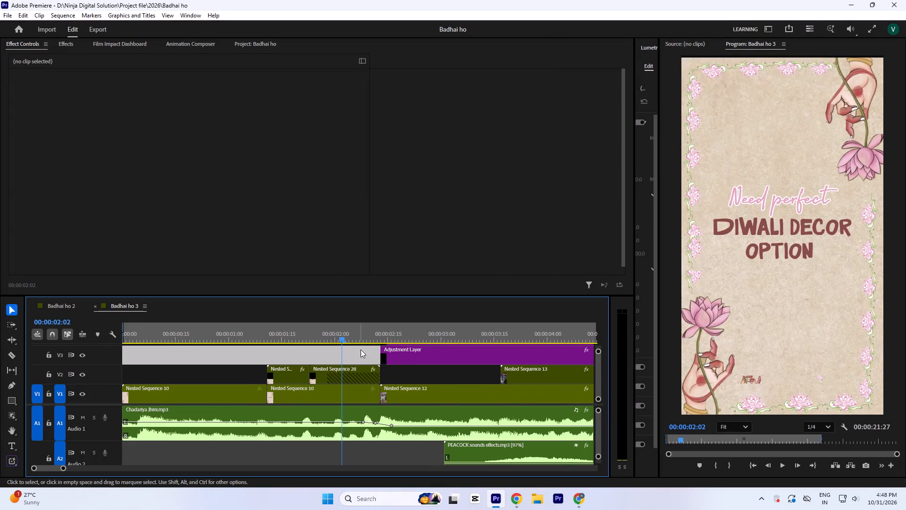
left_click(405, 331)
key("minus")
key("Return")
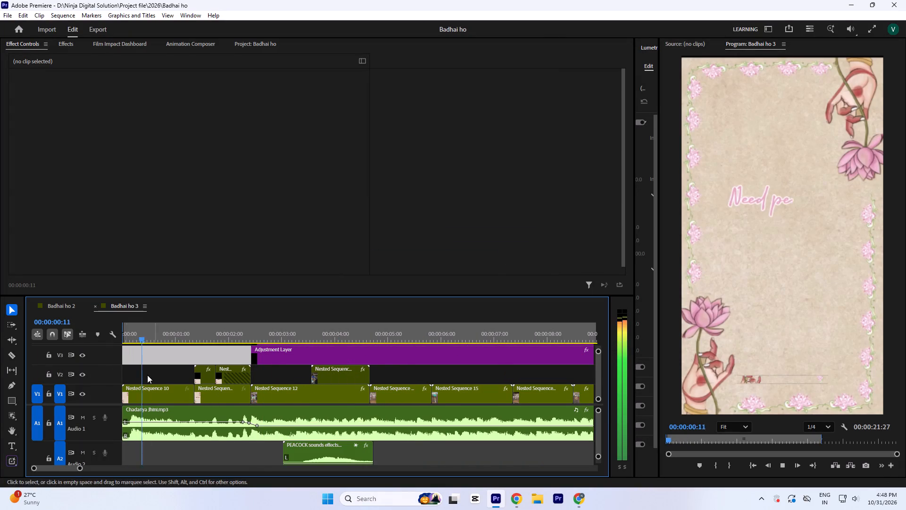
key("space")
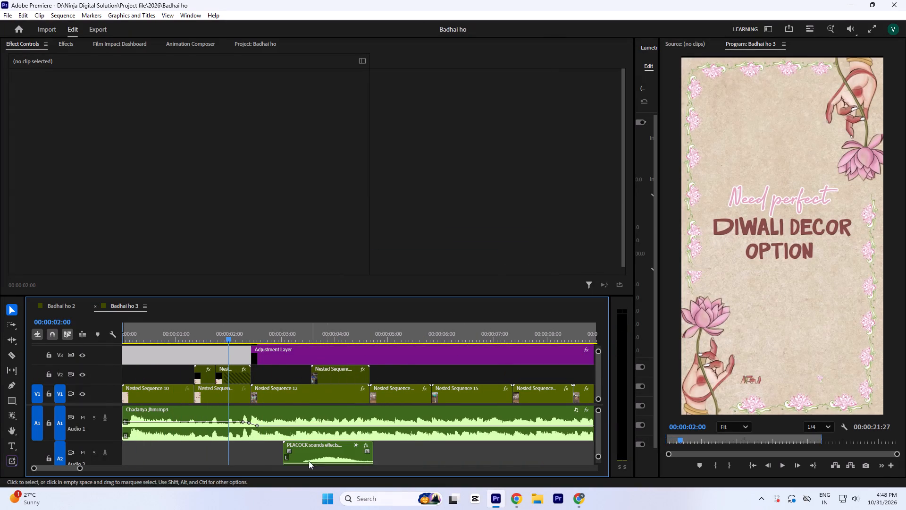
key("space")
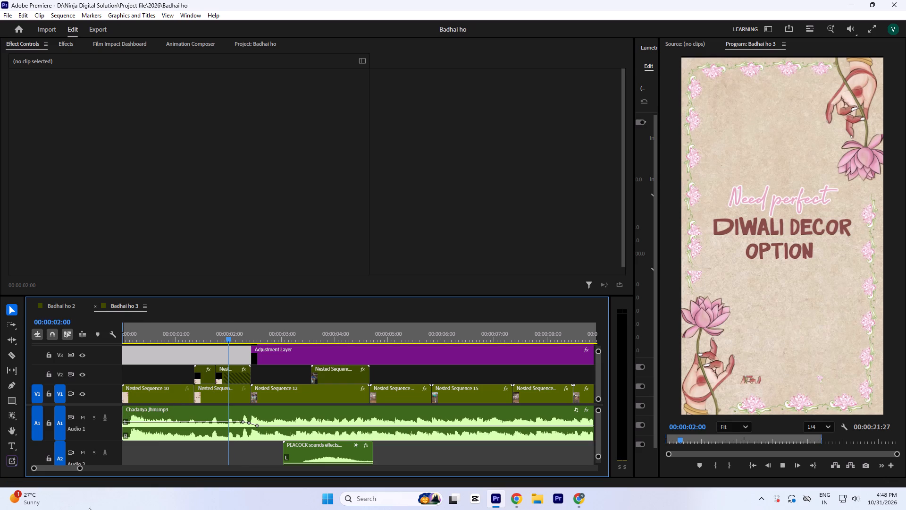
key("space")
Open the export settings for Badhai ho 3 and search the Render output folder for "badh".
key("ctrl+m")
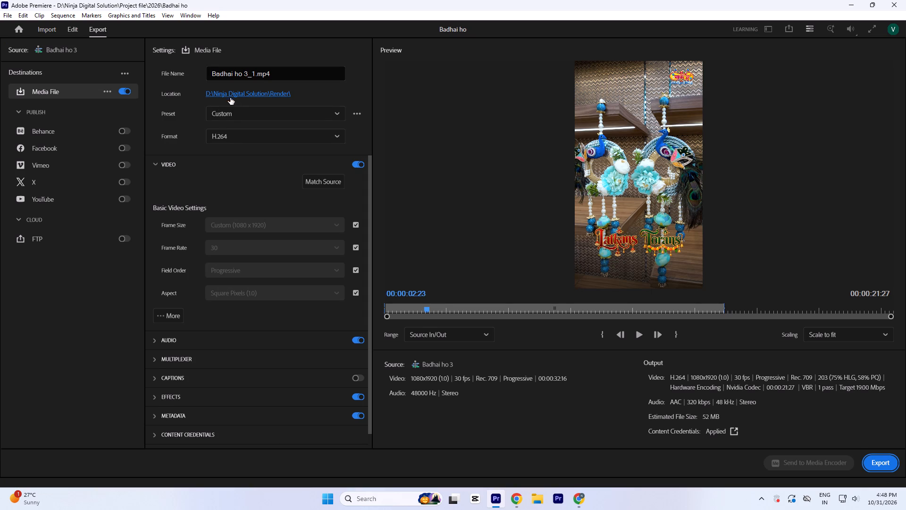
left_click(226, 93)
left_click(442, 45)
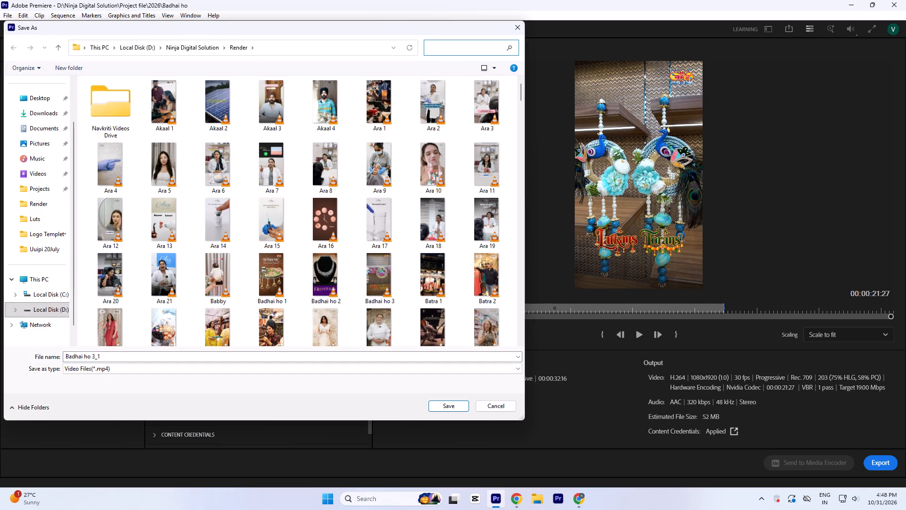
type("badh")
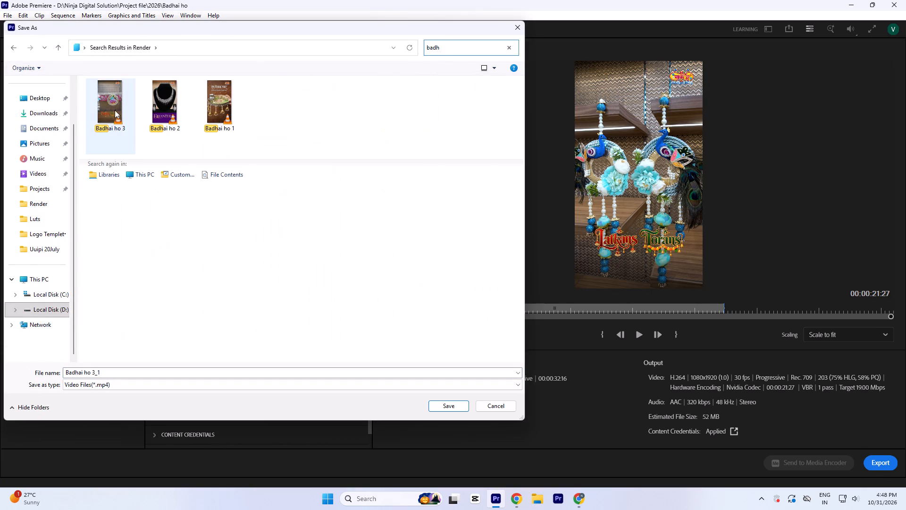
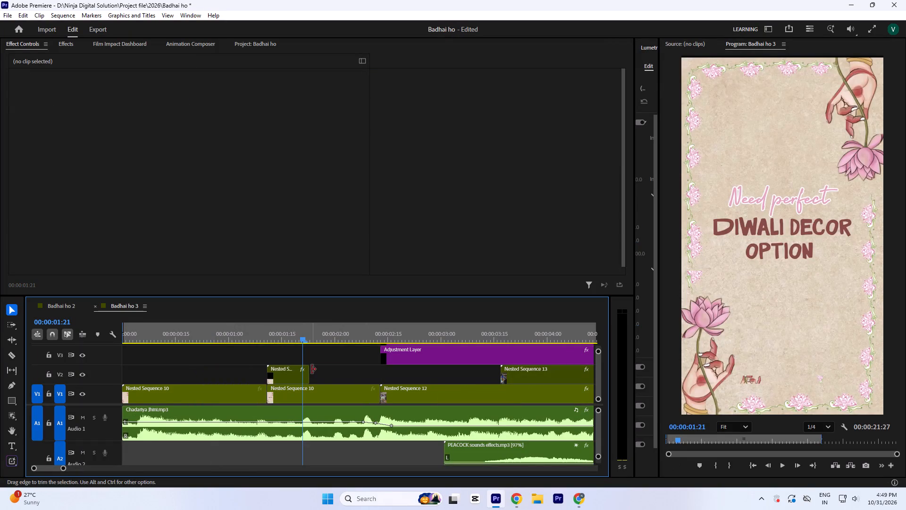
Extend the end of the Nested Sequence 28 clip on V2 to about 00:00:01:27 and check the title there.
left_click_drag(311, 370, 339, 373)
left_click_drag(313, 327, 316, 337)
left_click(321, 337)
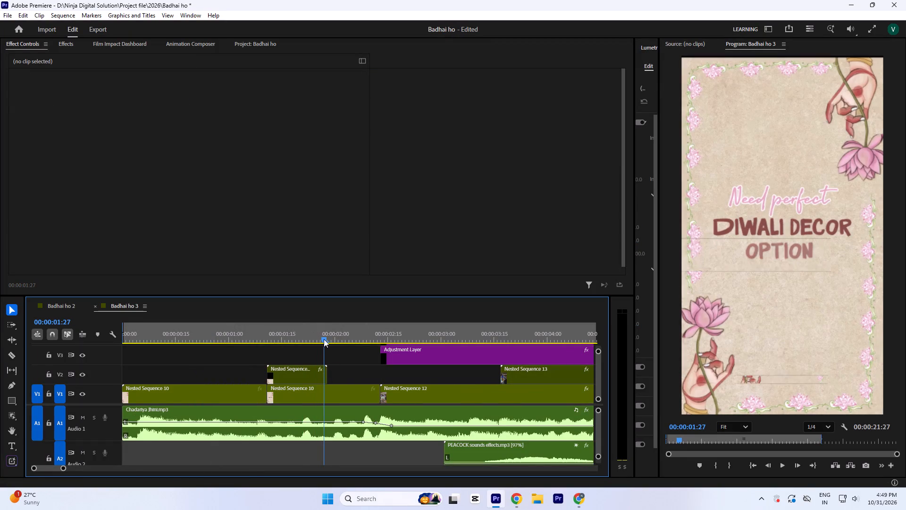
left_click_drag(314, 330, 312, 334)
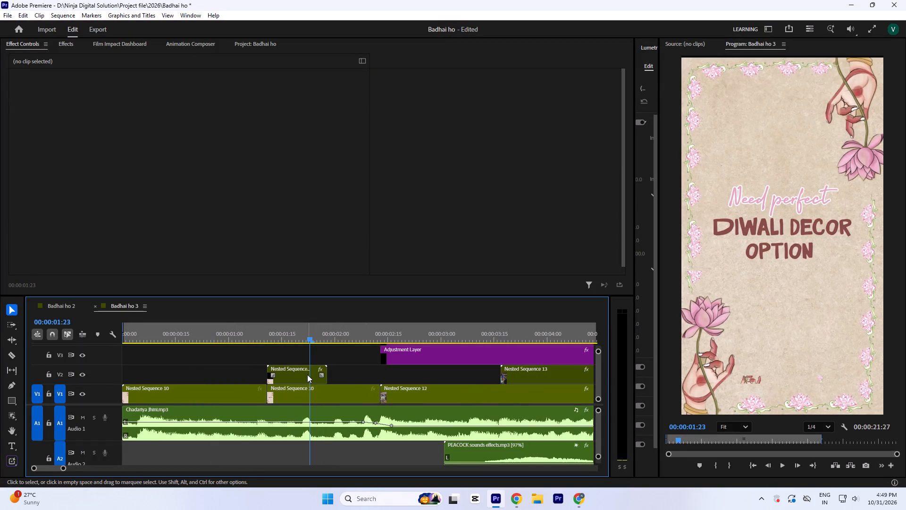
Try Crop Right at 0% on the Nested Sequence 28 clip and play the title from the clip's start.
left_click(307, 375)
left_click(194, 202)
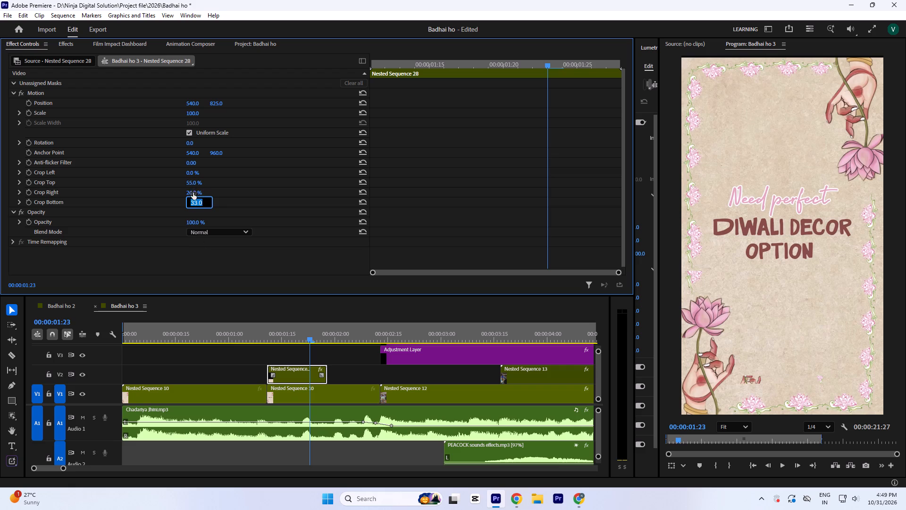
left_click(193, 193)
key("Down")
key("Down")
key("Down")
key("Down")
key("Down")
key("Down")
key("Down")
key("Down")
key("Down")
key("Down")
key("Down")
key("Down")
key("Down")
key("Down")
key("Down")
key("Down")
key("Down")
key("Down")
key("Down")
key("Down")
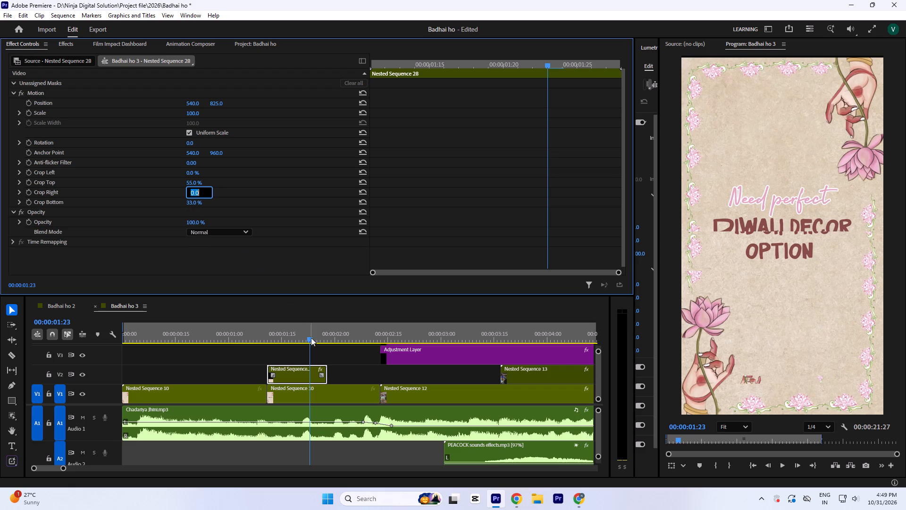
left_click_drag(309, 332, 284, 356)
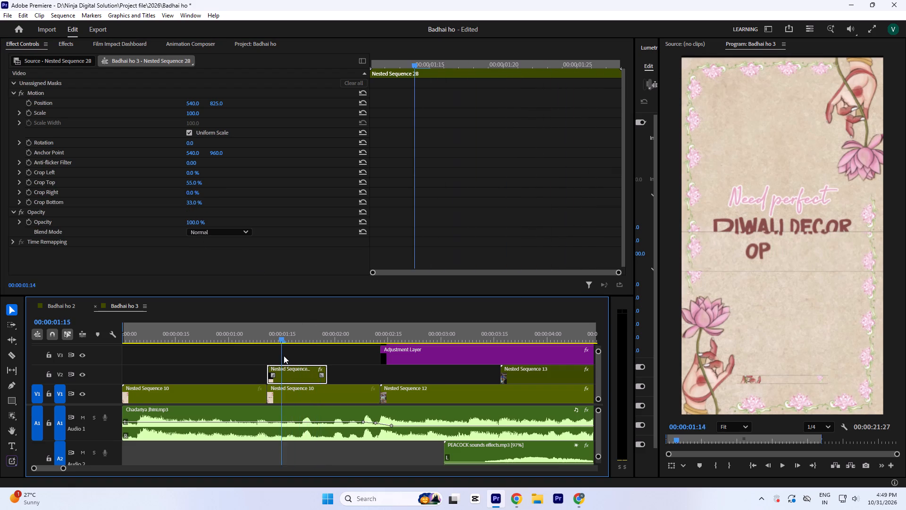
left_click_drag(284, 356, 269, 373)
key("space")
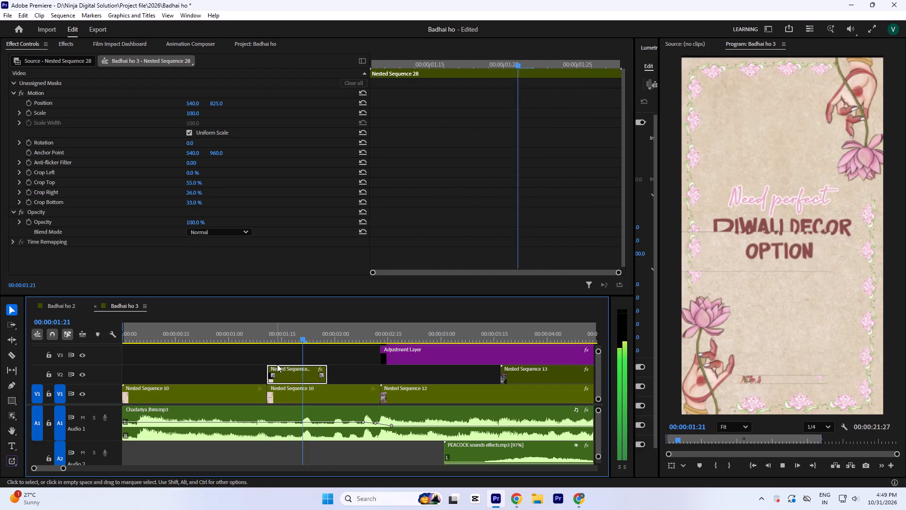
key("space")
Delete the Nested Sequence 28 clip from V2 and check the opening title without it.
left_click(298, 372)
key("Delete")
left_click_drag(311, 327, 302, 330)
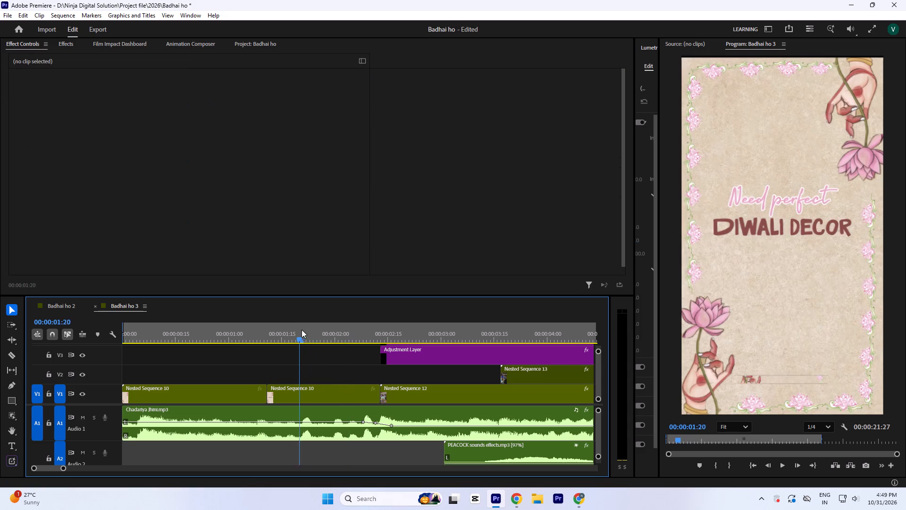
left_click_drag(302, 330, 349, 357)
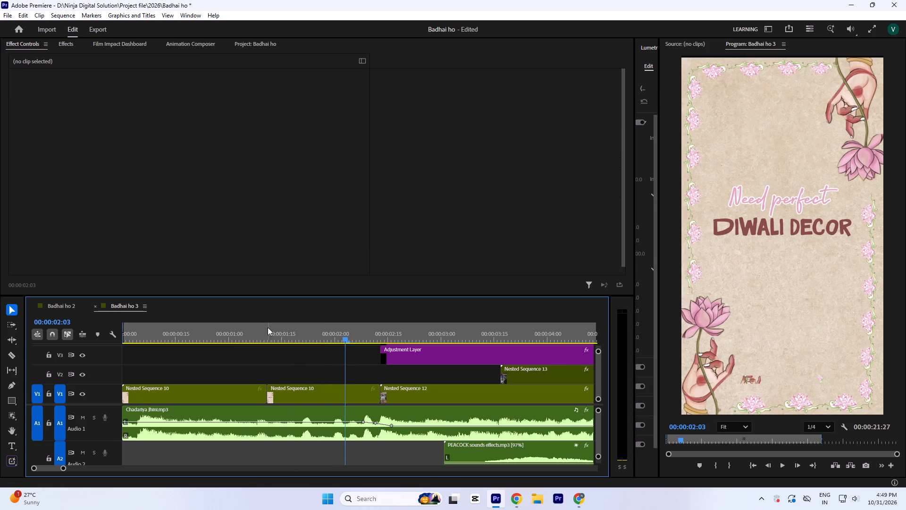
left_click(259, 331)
Open the STOP SCROLLING source video from the project and examine how its opening title lines appear.
left_click(244, 402)
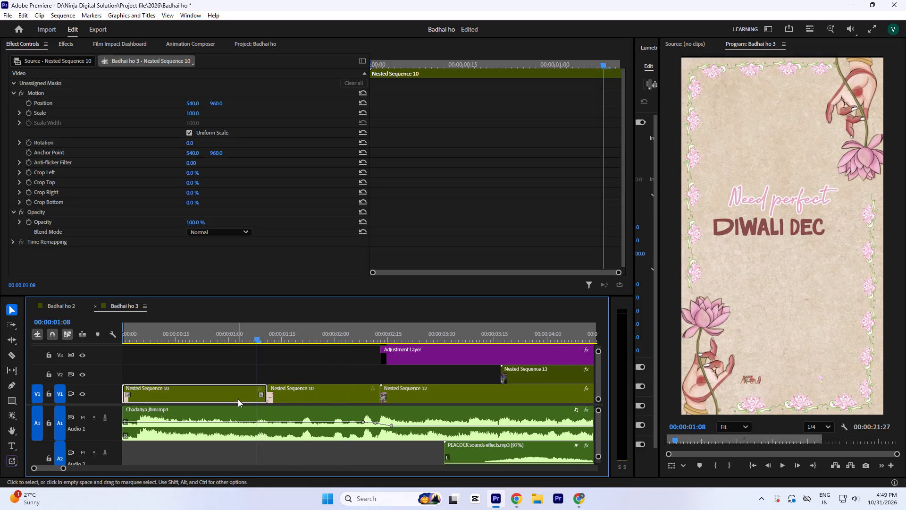
left_click(252, 44)
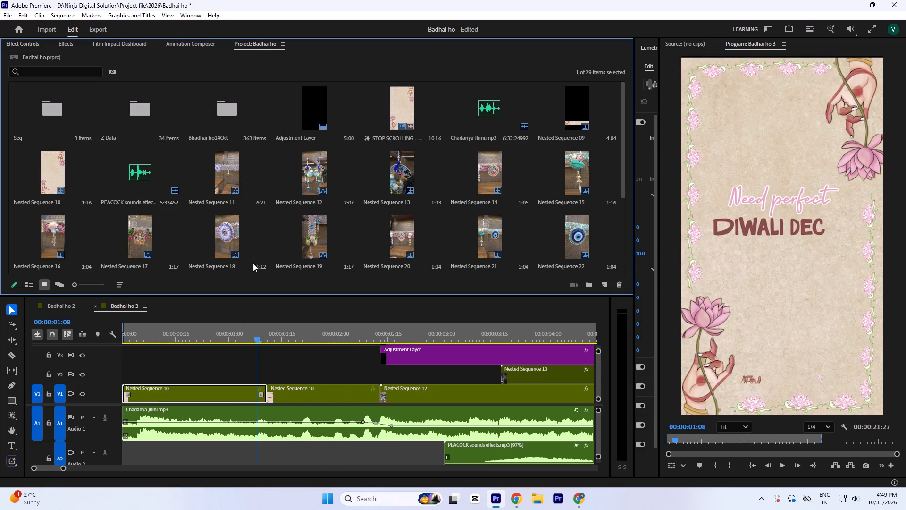
double_click(392, 97)
left_click_drag(713, 437, 759, 443)
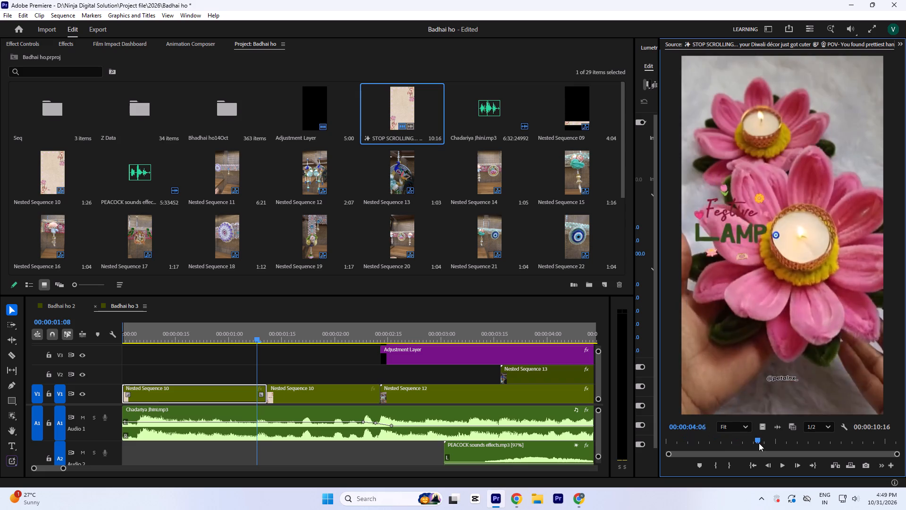
left_click_drag(759, 443, 702, 451)
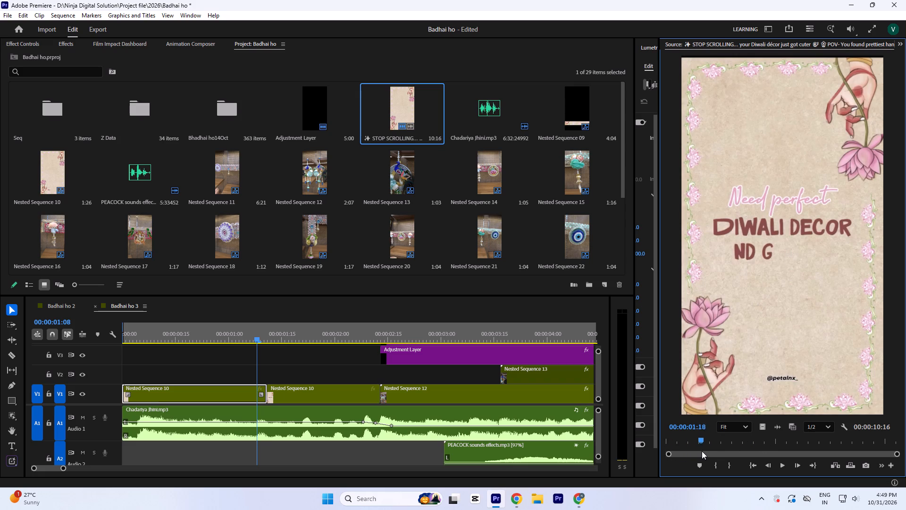
left_click_drag(702, 451, 710, 453)
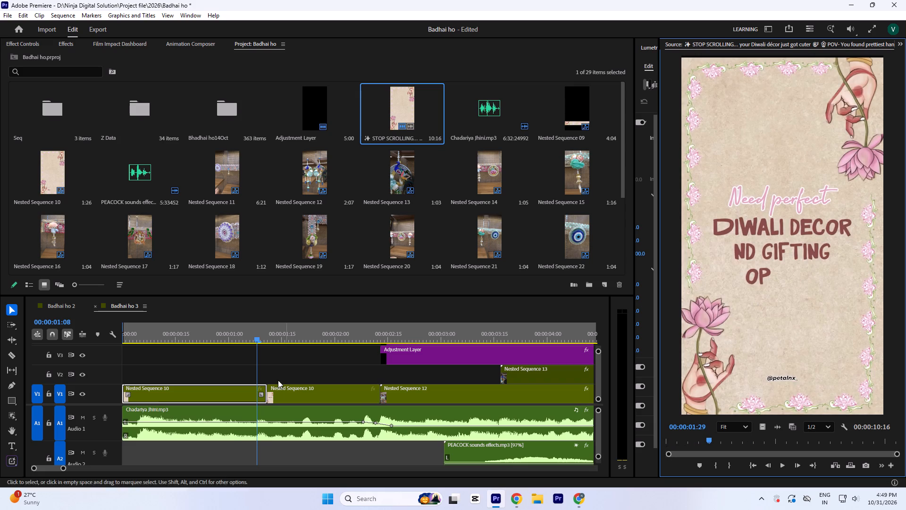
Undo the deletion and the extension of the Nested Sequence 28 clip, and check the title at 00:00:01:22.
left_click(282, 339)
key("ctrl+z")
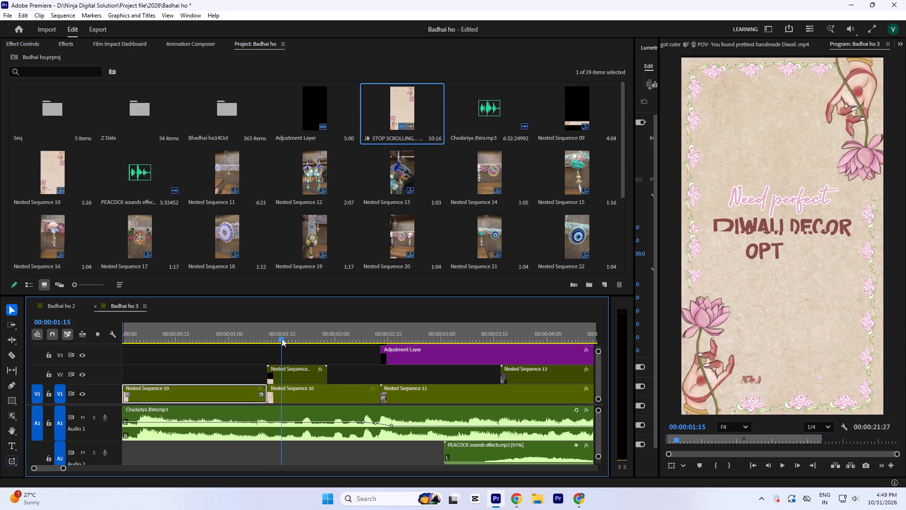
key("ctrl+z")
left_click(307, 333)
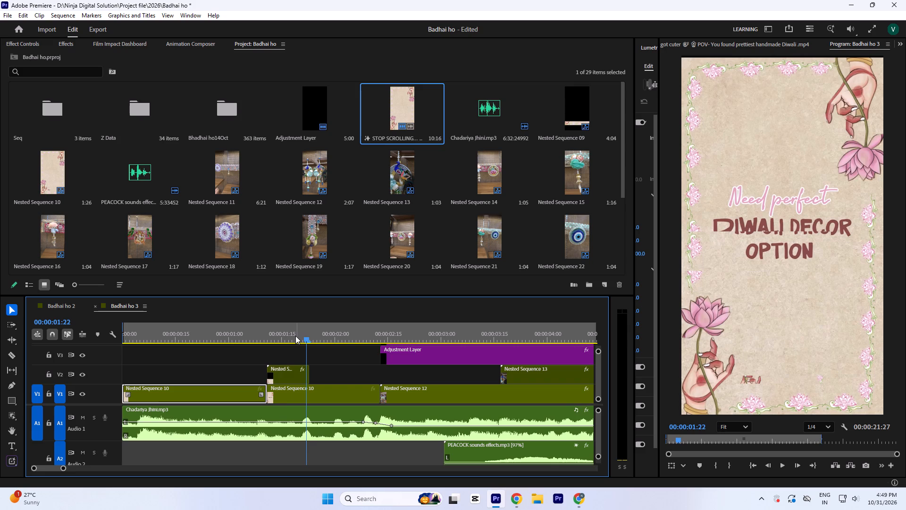
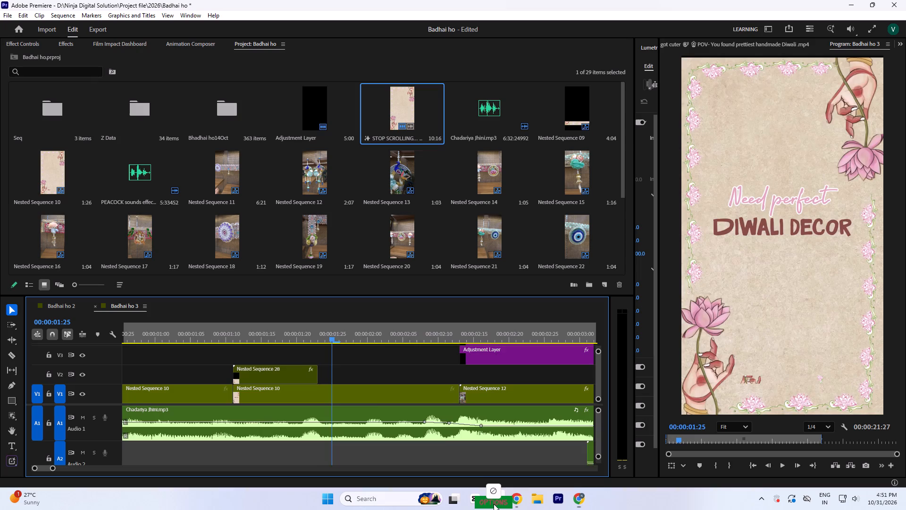
left_click_drag(494, 504, 352, 377)
key("minus")
key("minus")
key("minus")
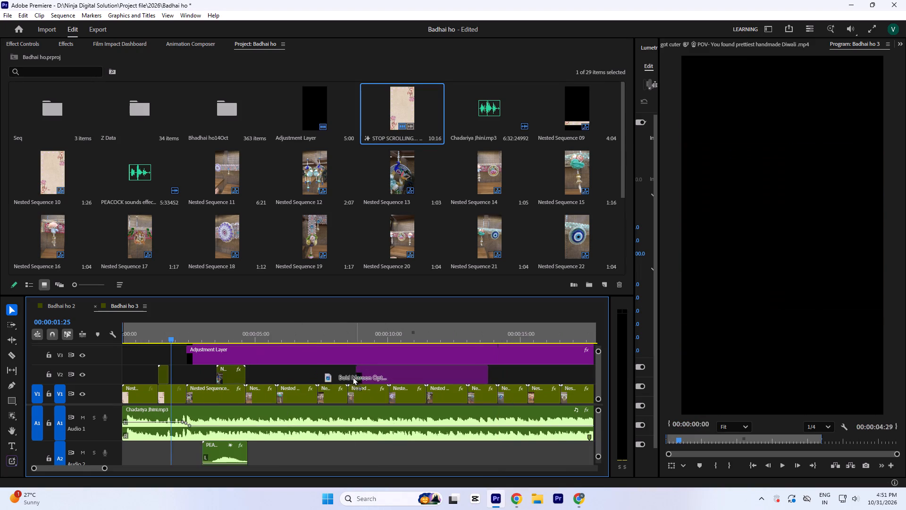
left_click_drag(352, 377, 337, 371)
left_click_drag(470, 379, 370, 381)
left_click_drag(353, 376, 251, 363)
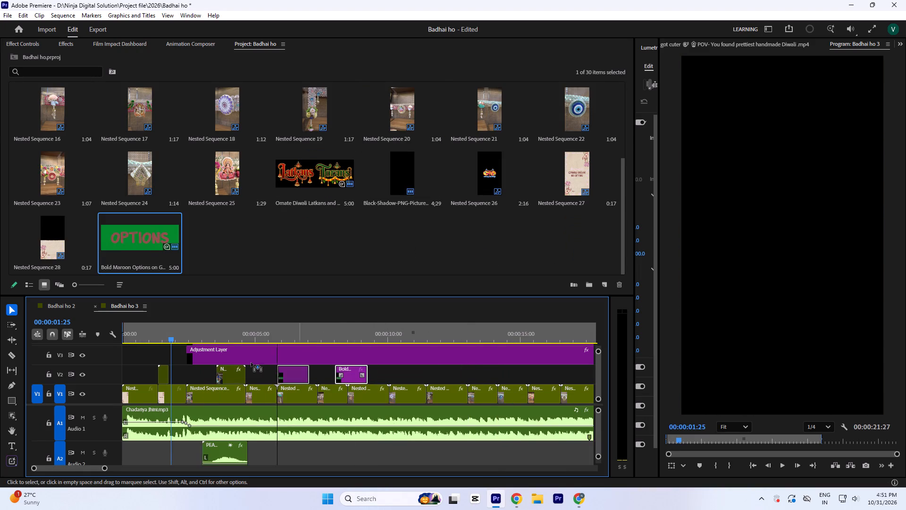
left_click_drag(251, 363, 168, 356)
key("equal")
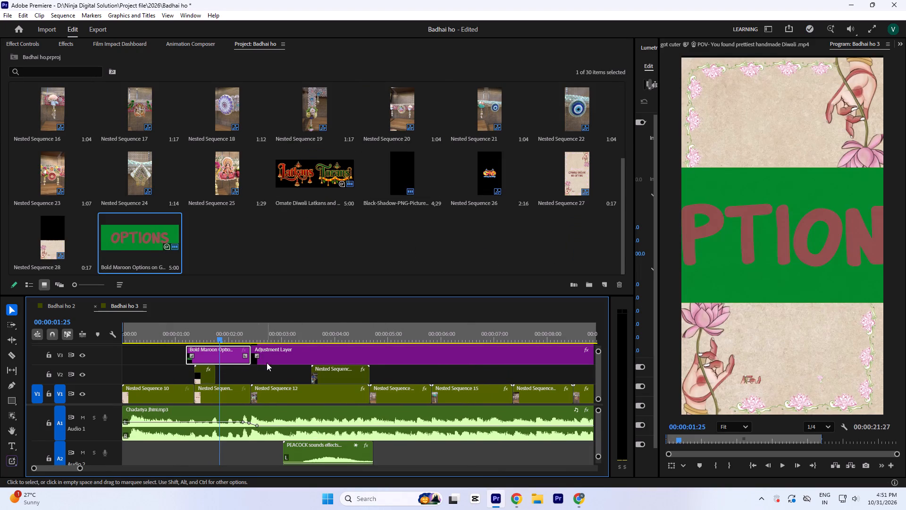
Fit the OPTIONS image to the frame width and trim its V3 clip's end to just past 00:00:01:25.
key("a")
left_click_drag(247, 361, 223, 363)
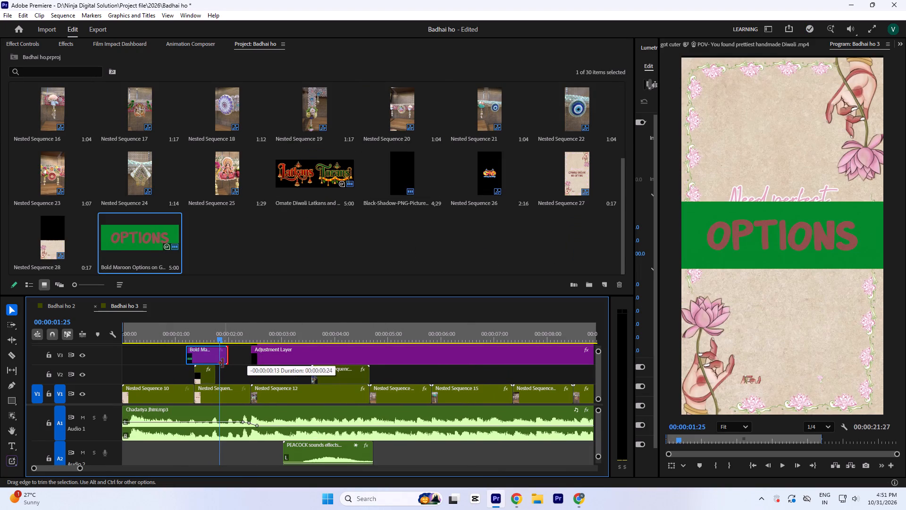
left_click_drag(223, 363, 221, 363)
key("equal")
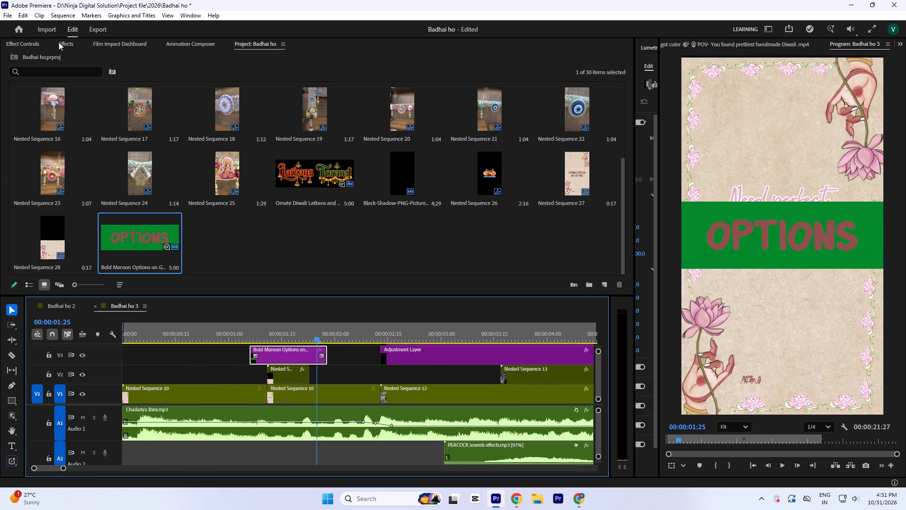
Apply Ultra Key to the OPTIONS image clip and key out its green background.
left_click(67, 43)
left_click_drag(32, 59, 0, 68)
type("ultr")
double_click(49, 142)
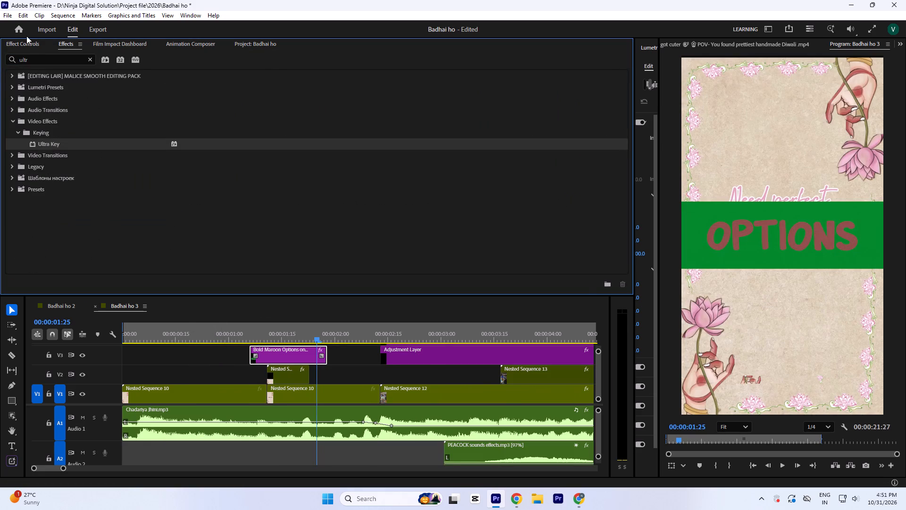
left_click(33, 44)
scroll(88, 168, "down", 5)
left_click(203, 235)
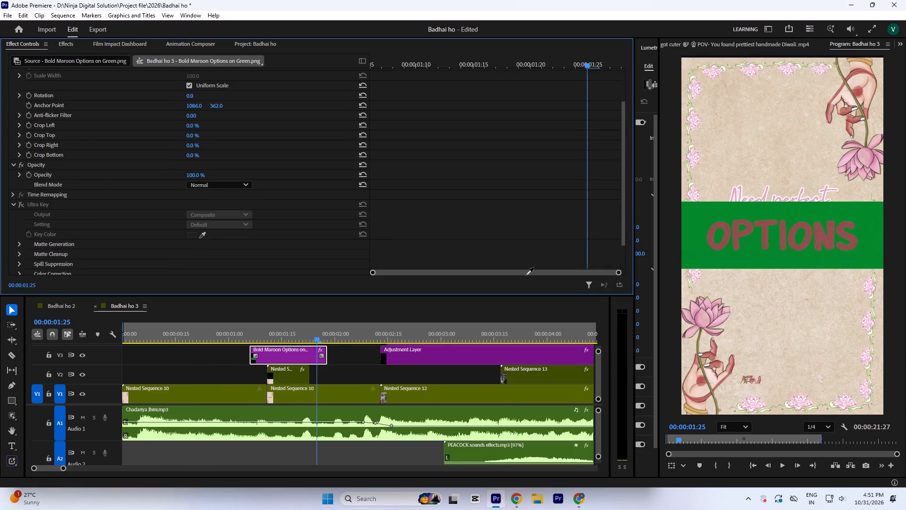
left_click(698, 255)
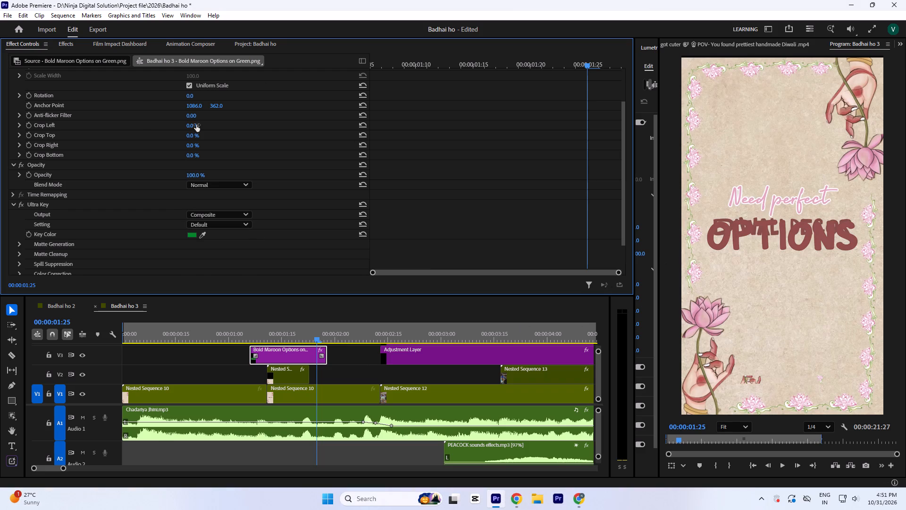
Scale the OPTIONS image to 46 and lower it to vertical position 1044, matching the title's OPTION word at 00:00:01:21.
scroll(327, 177, "up", 9)
left_click_drag(196, 114, 197, 124)
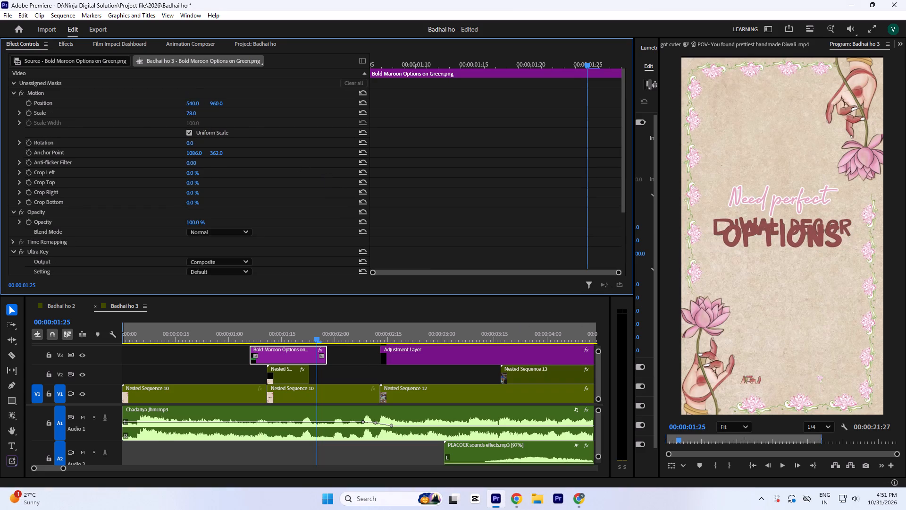
left_click_drag(197, 124, 196, 122)
left_click(302, 328)
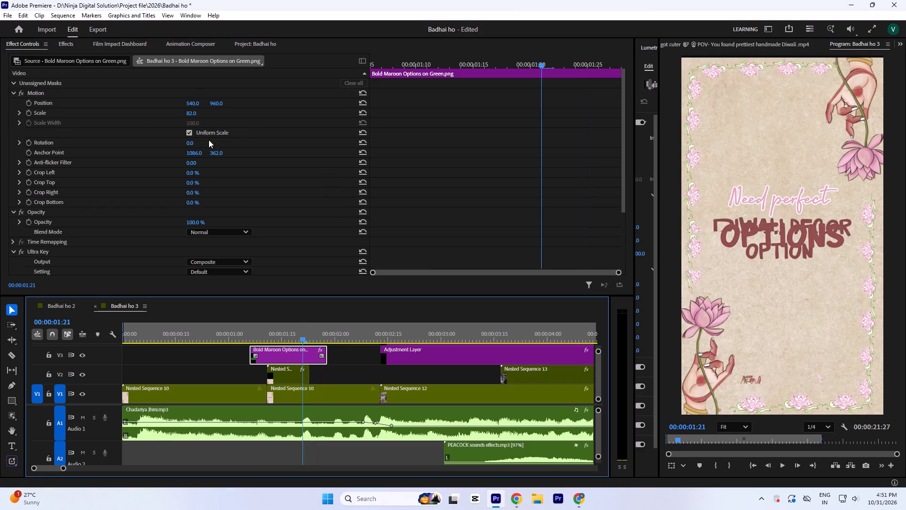
left_click_drag(217, 104, 205, 51)
left_click_drag(192, 114, 190, 129)
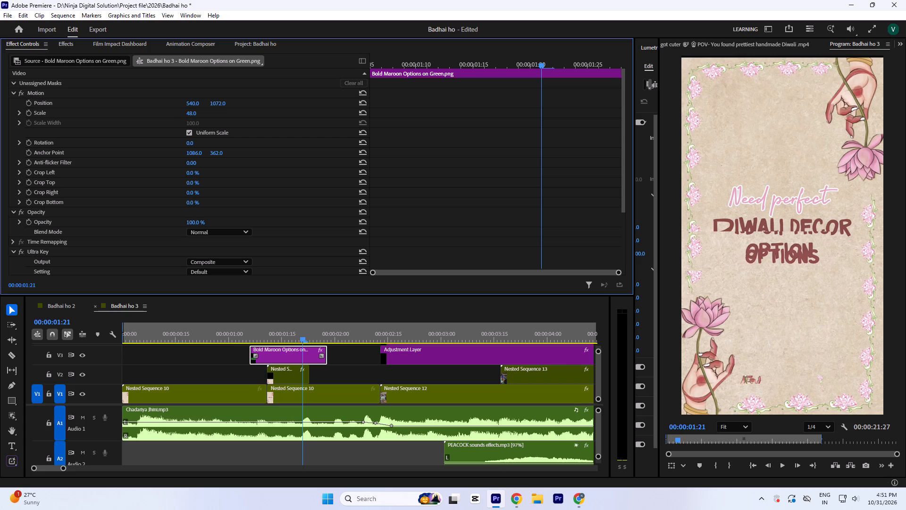
left_click_drag(190, 129, 190, 130)
left_click_drag(216, 104, 215, 112)
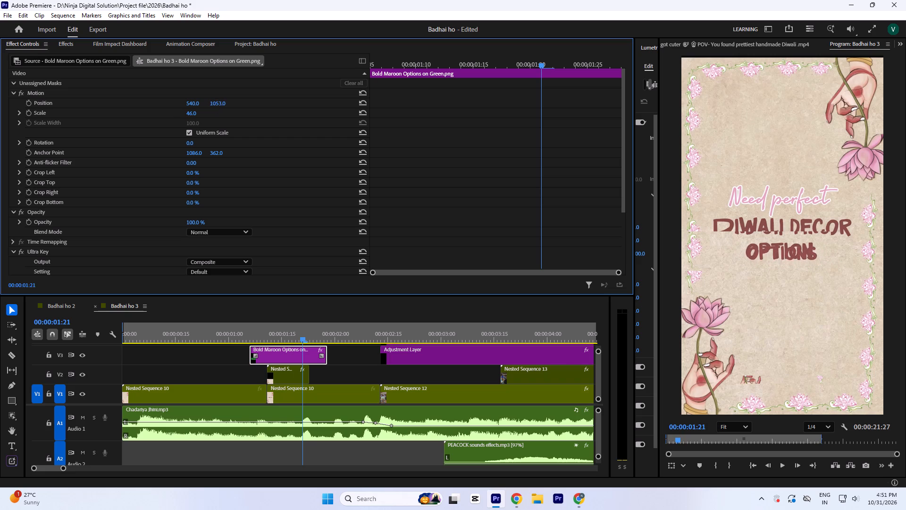
left_click_drag(215, 112, 214, 116)
Fine-tune the OPTIONS image to scale 52 and horizontal position 553 so its letters cover the title's OPTION word.
scroll(792, 267, "up", 13)
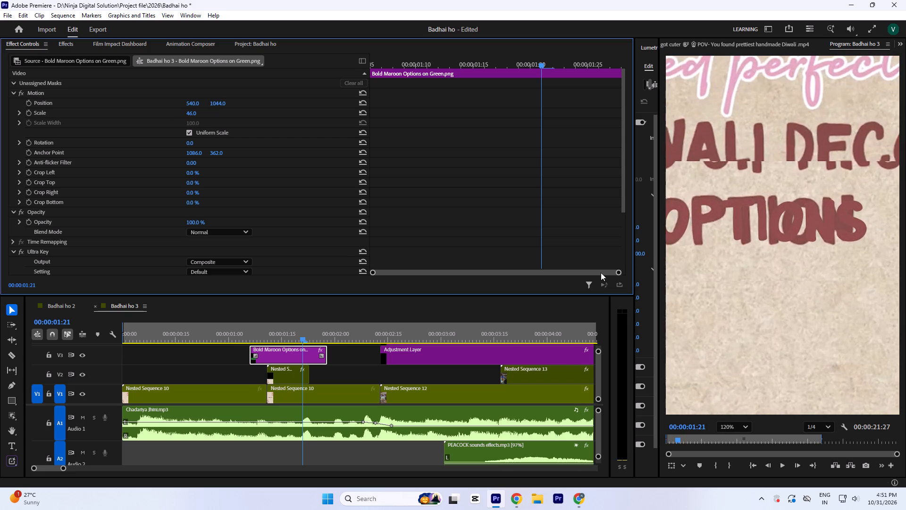
left_click(190, 101)
left_click(739, 431)
left_click(740, 291)
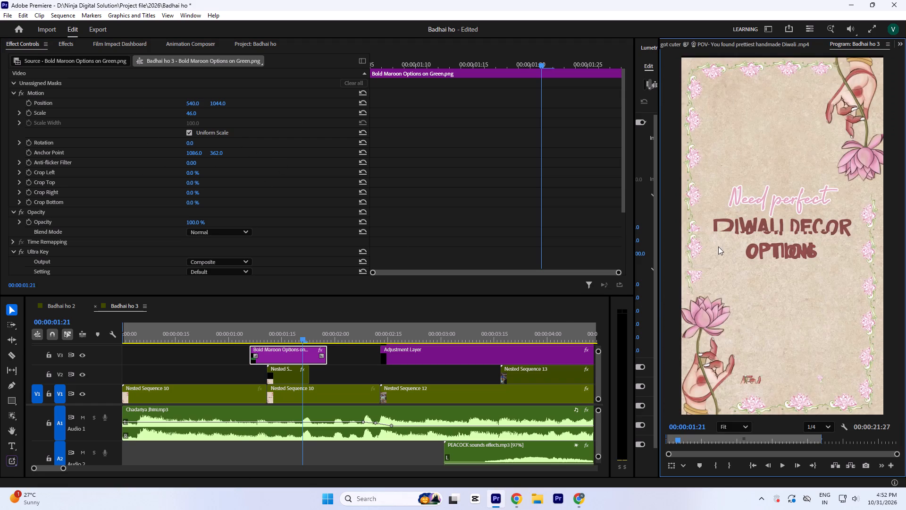
scroll(738, 241, "up", 13)
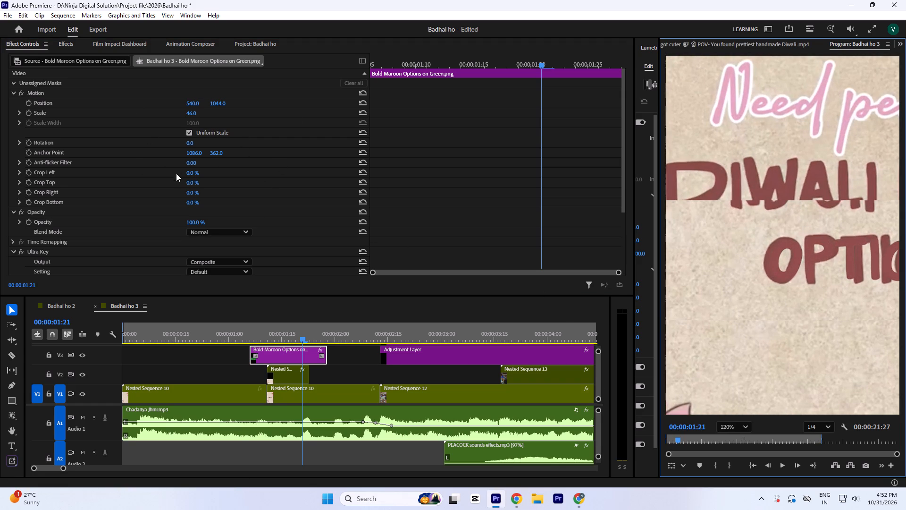
left_click(190, 102)
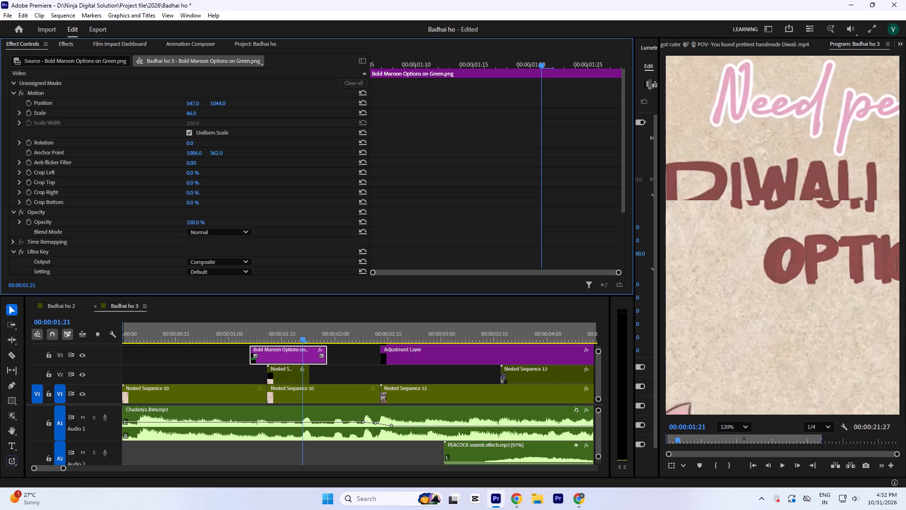
left_click(194, 111)
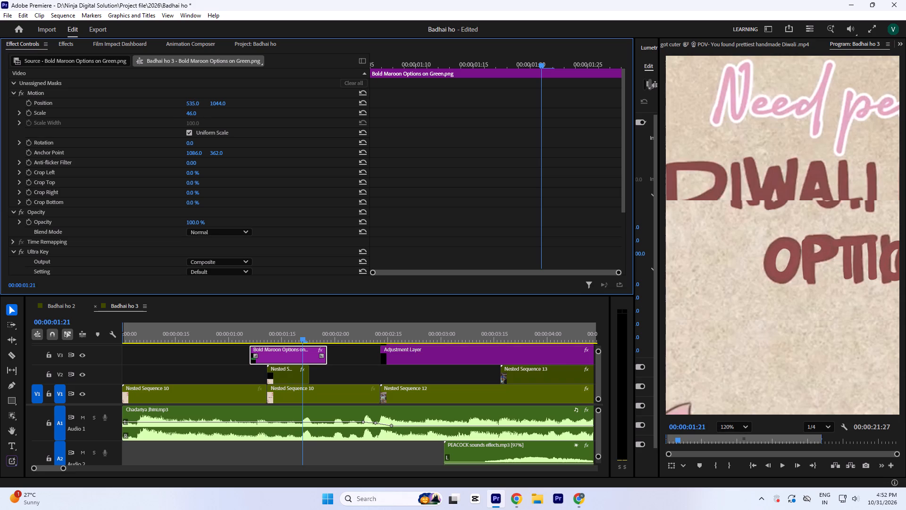
left_click_drag(191, 102, 193, 94)
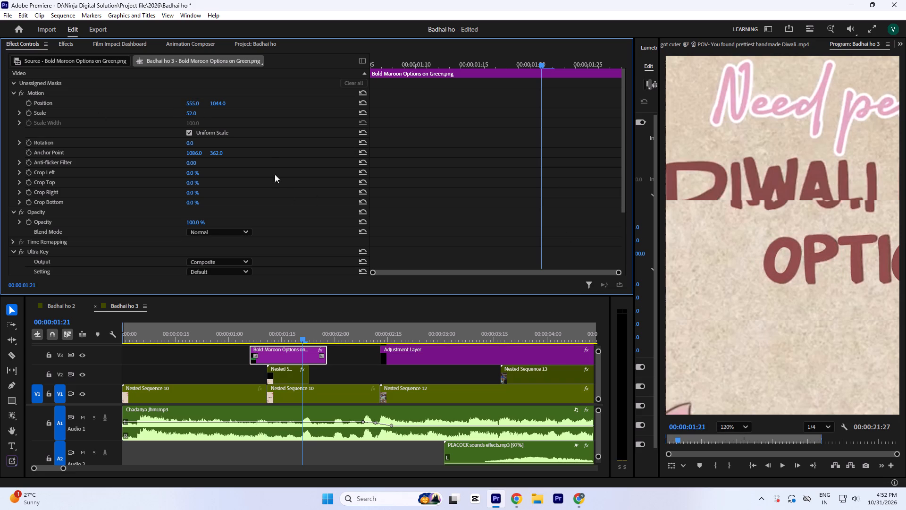
left_click(187, 103)
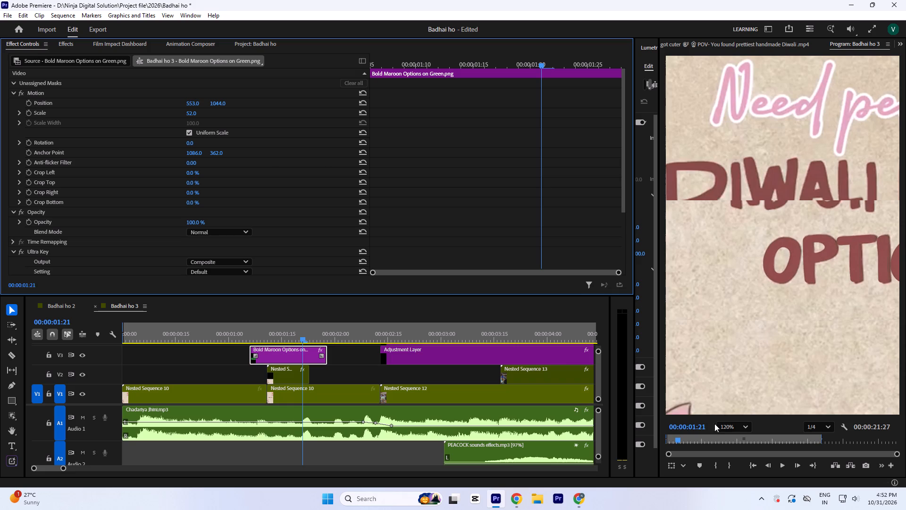
left_click(732, 431)
left_click(725, 295)
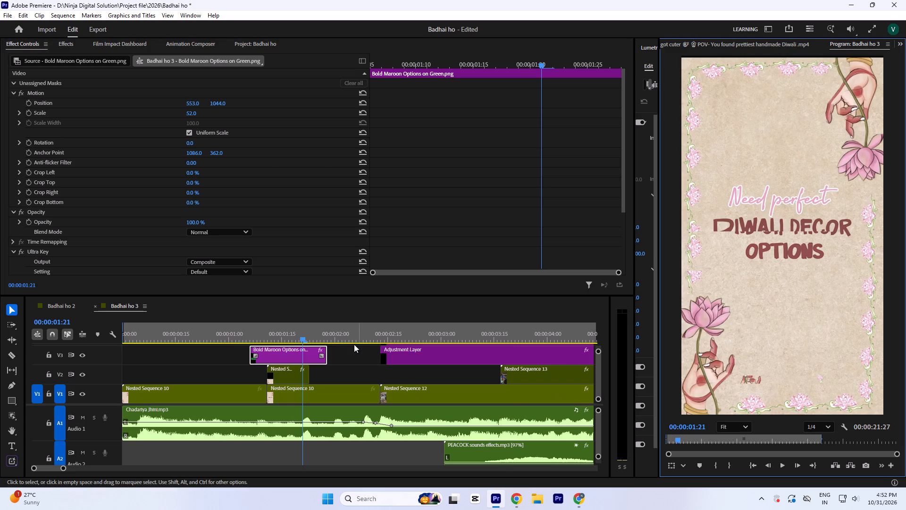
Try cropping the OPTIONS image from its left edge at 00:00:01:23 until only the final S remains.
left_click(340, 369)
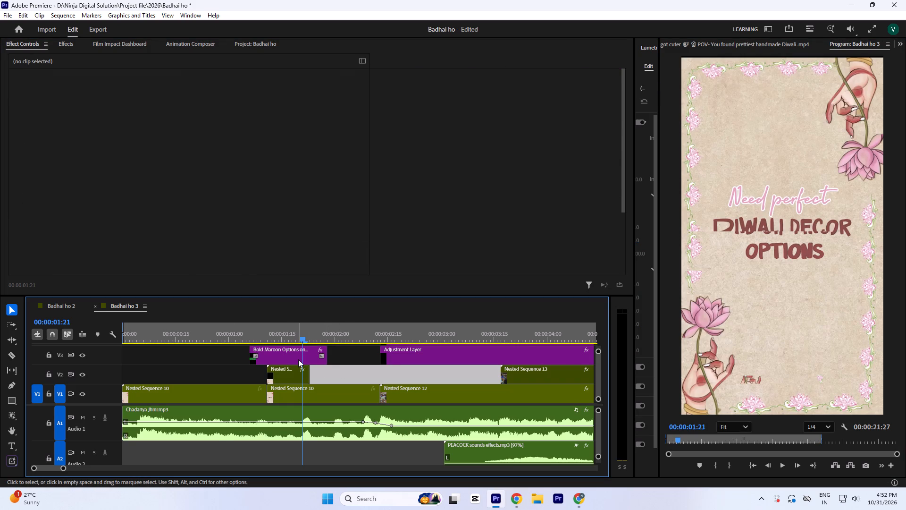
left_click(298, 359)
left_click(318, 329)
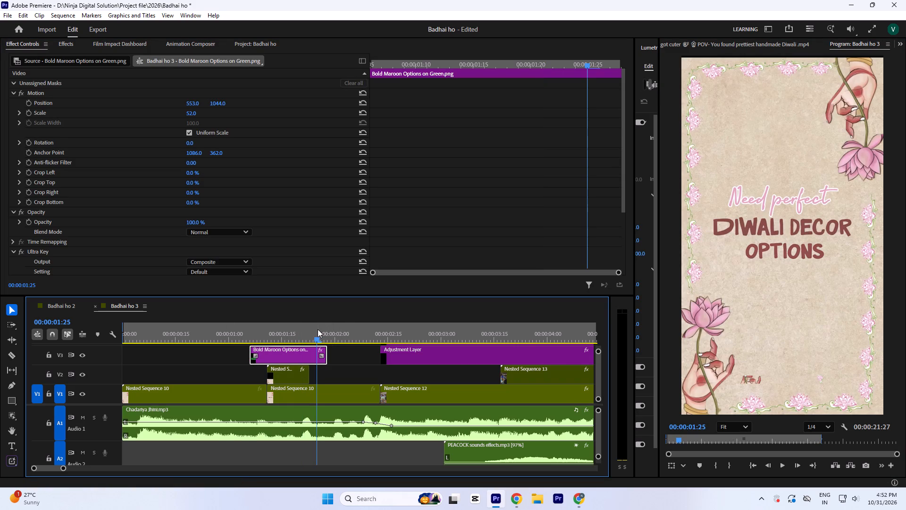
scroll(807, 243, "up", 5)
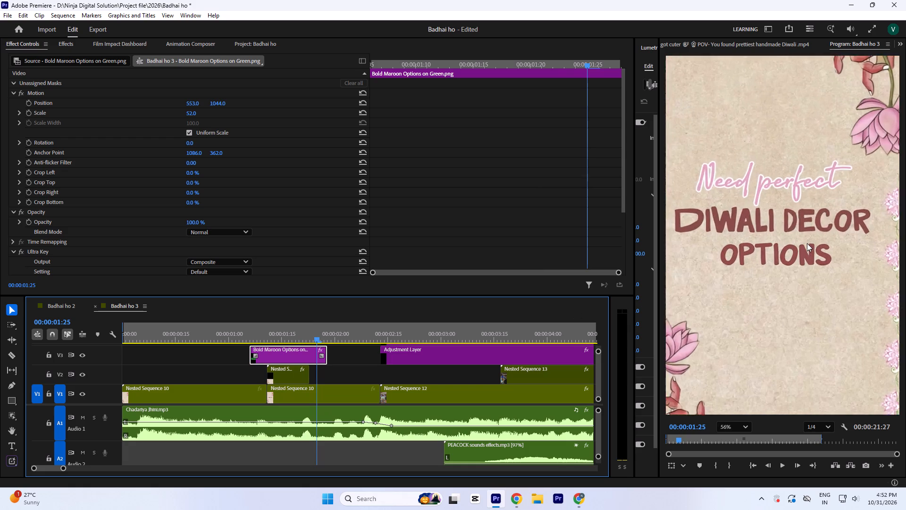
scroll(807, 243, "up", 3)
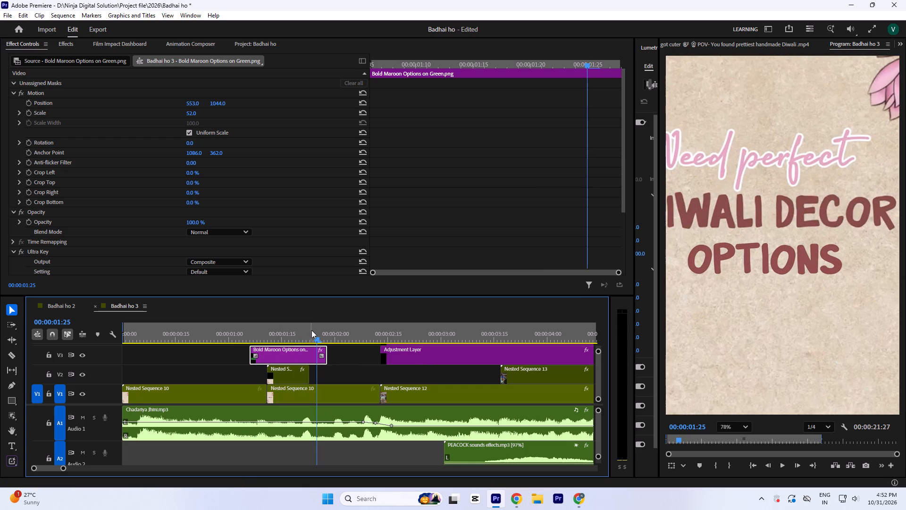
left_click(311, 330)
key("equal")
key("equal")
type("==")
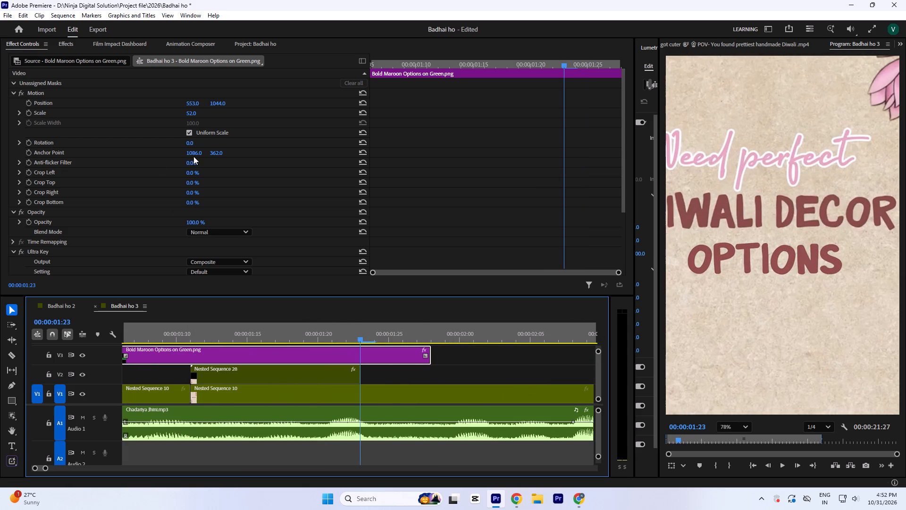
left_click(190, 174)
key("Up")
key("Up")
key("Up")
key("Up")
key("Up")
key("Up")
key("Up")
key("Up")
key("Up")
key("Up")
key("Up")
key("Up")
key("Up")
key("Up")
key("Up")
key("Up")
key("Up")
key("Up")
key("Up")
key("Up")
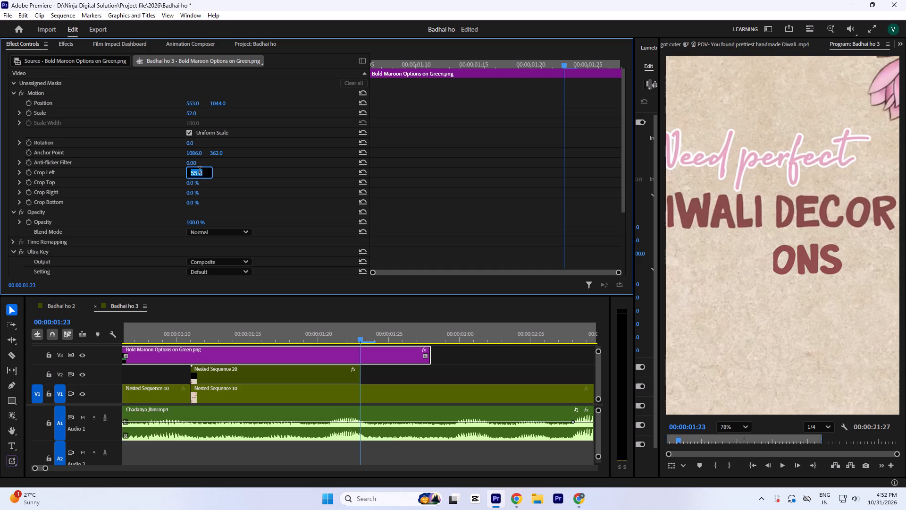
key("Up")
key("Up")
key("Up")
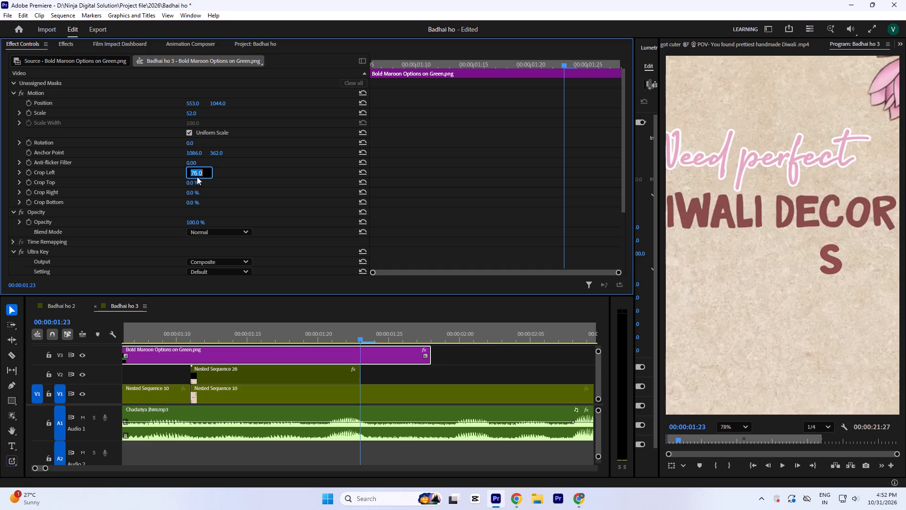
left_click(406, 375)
Move the OPTIONS image clip off the opening title and park it on V2 beyond the sequence's end, near 00:00:24:00.
left_click(348, 328)
key("minus")
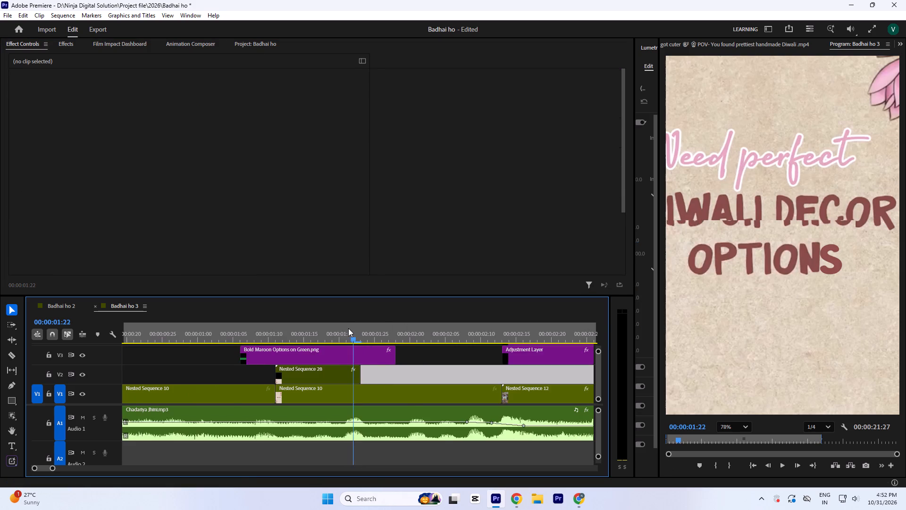
key("minus")
left_click_drag(294, 357, 334, 358)
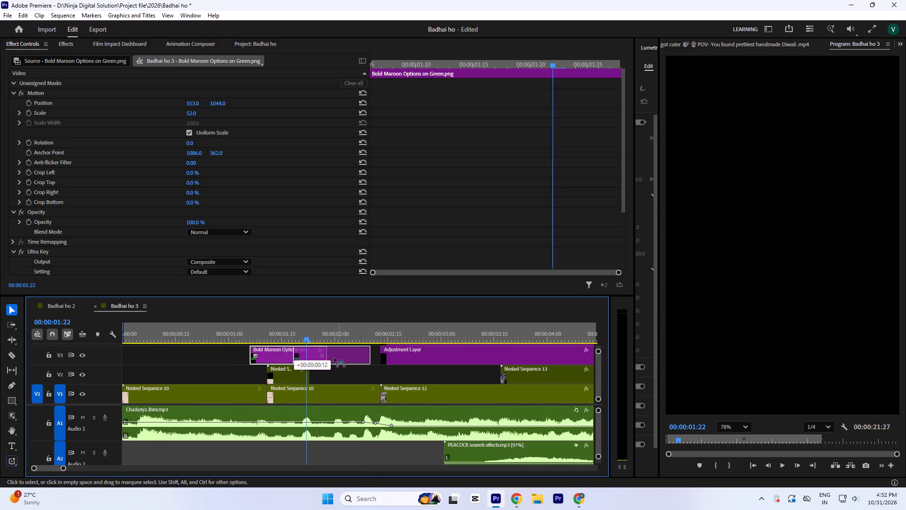
left_click_drag(334, 358, 329, 357)
key("minus")
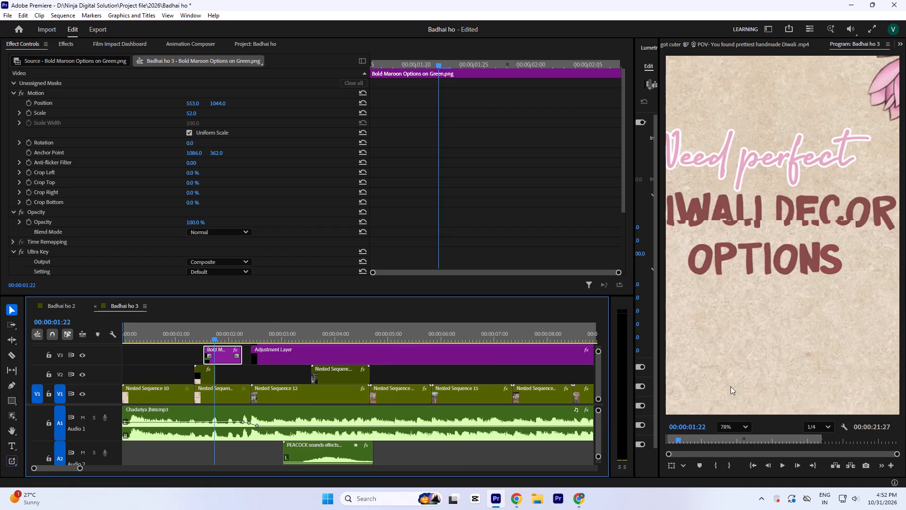
left_click(730, 430)
left_click(727, 294)
key("minus")
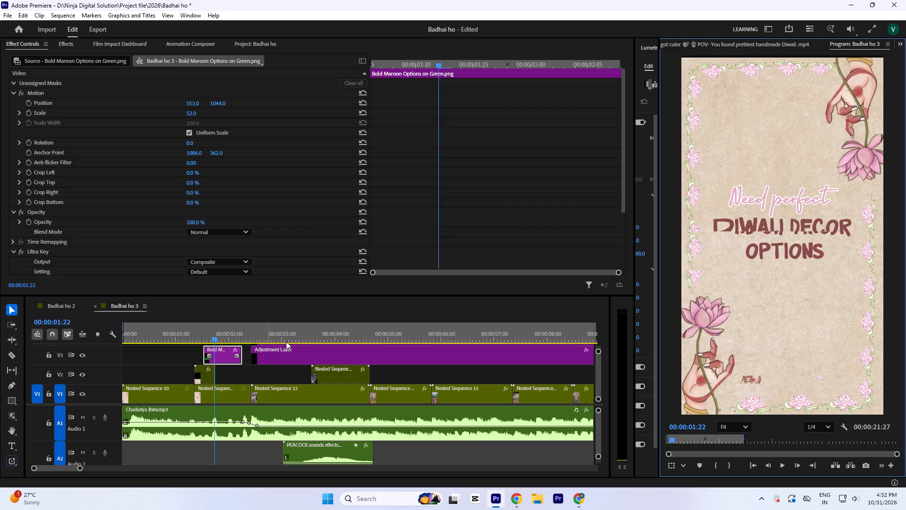
left_click_drag(225, 356, 444, 379)
key("minus")
key("minus")
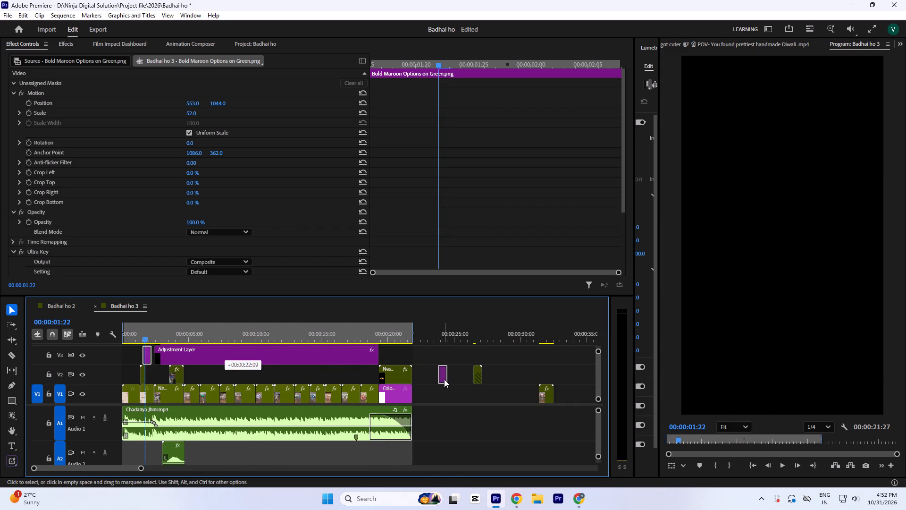
Move the spare Nested Sequence 28 clip on V2 so it sits right after the parked OPTIONS image clip.
left_click_drag(465, 331, 477, 349)
key("equal")
key("equal")
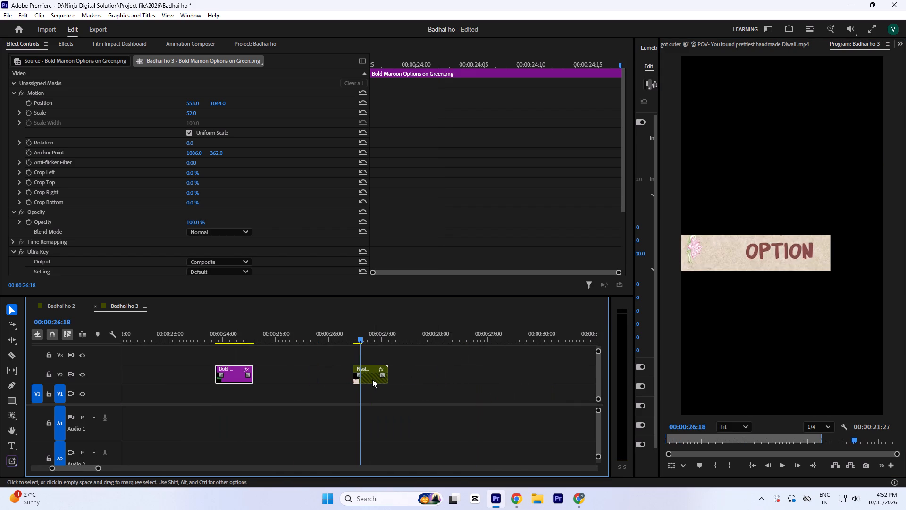
left_click_drag(372, 379, 276, 376)
left_click(268, 333)
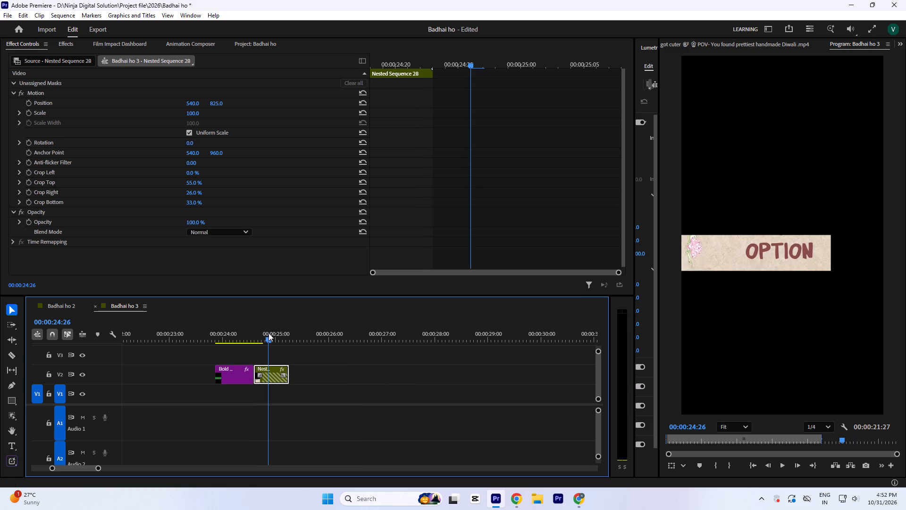
key("minus")
key("minus")
key("minus")
Set Crop Left to 22% on the Nested Sequence 28 clip on V2 over the opening title.
left_click(134, 331)
key("equal")
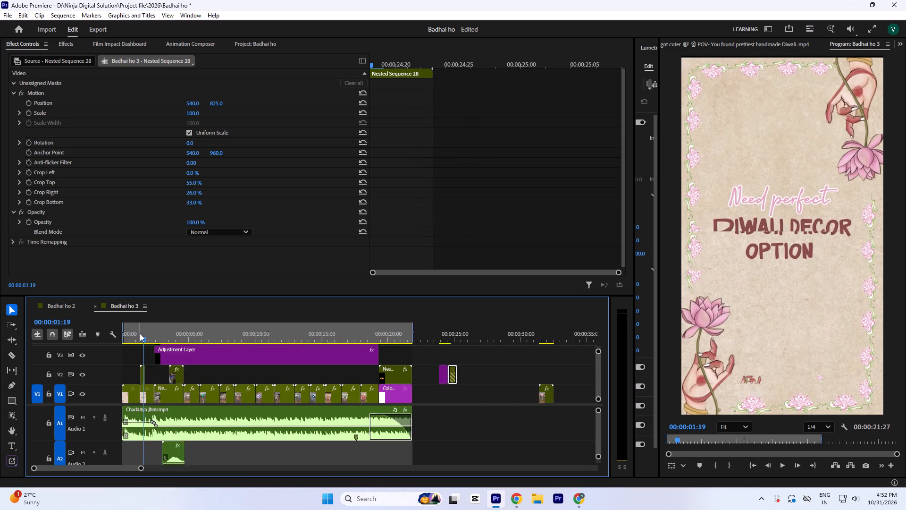
key("equal")
key("equal")
key("equal")
left_click(295, 331)
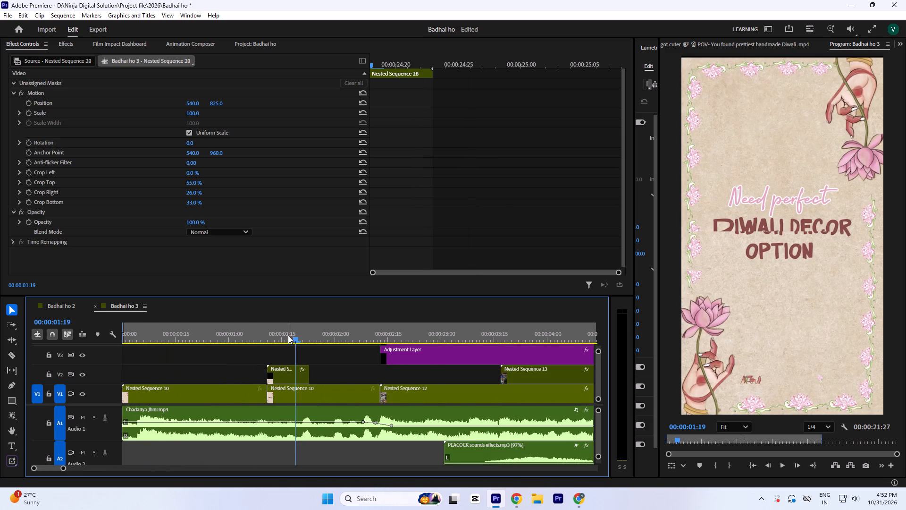
left_click(288, 377)
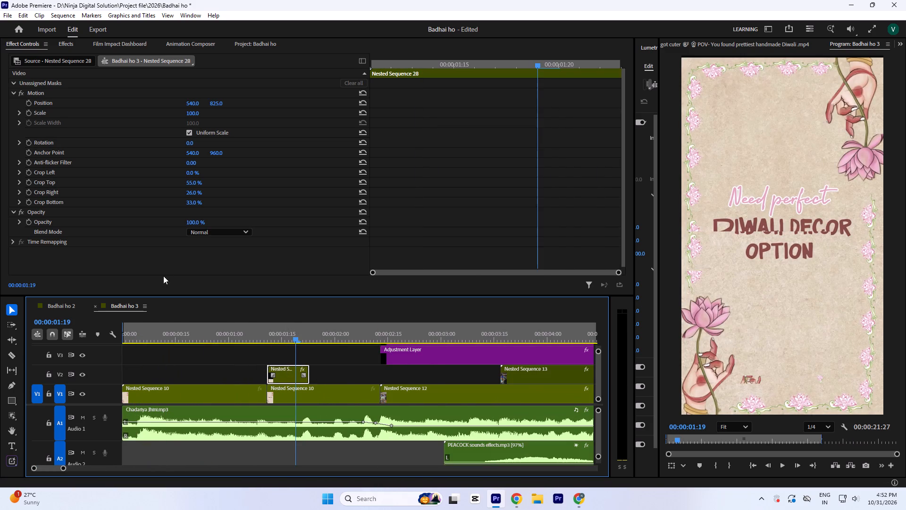
left_click(190, 172)
key("Up")
key("Up")
key("Up")
key("Up")
key("Up")
key("Up")
key("Up")
key("Up")
key("Up")
key("Up")
key("Up")
key("Up")
key("Up")
key("Up")
key("Up")
key("Up")
key("Up")
key("Up")
key("Up")
key("Up")
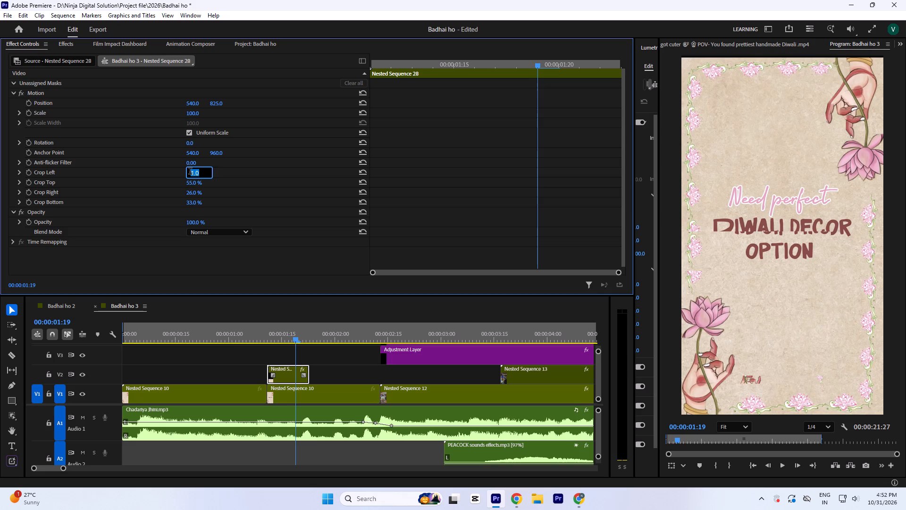
key("Down")
key("Down")
key("Down")
key("Down")
key("Down")
key("Down")
key("Down")
key("Down")
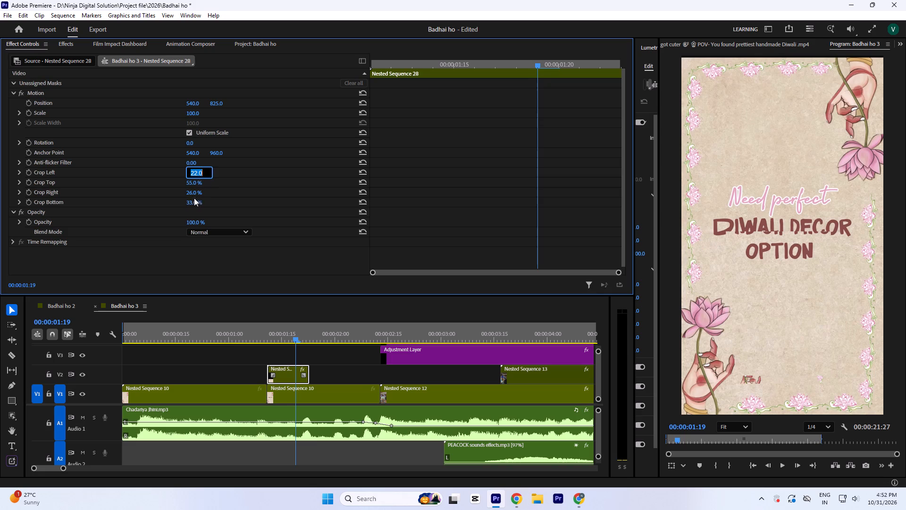
Set Crop Right to 20% on the Nested Sequence 28 clip on V2 over the opening title.
left_click(194, 192)
key("Up")
key("Up")
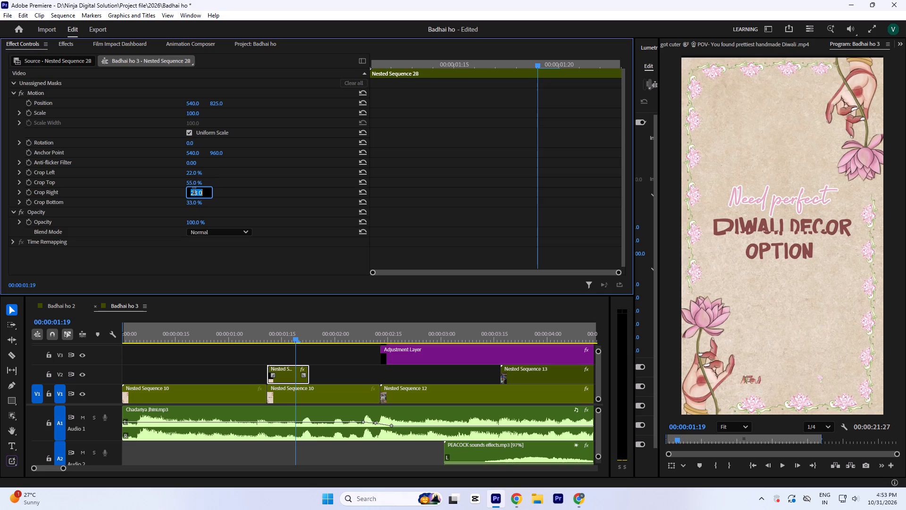
key("Up")
key("Up")
key("Up")
key("Up")
key("Up")
key("Up")
key("Up")
key("Up")
key("Up")
key("Up")
key("Up")
key("Up")
key("Up")
key("Up")
key("Up")
key("Up")
key("Up")
key("Up")
key("Up")
key("Down")
key("Down")
key("Down")
key("Down")
key("Down")
key("Down")
key("Down")
key("Down")
key("Down")
key("Down")
key("Down")
key("Down")
key("Down")
key("Down")
key("Down")
key("Down")
key("Down")
key("Down")
key("Down")
key("Down")
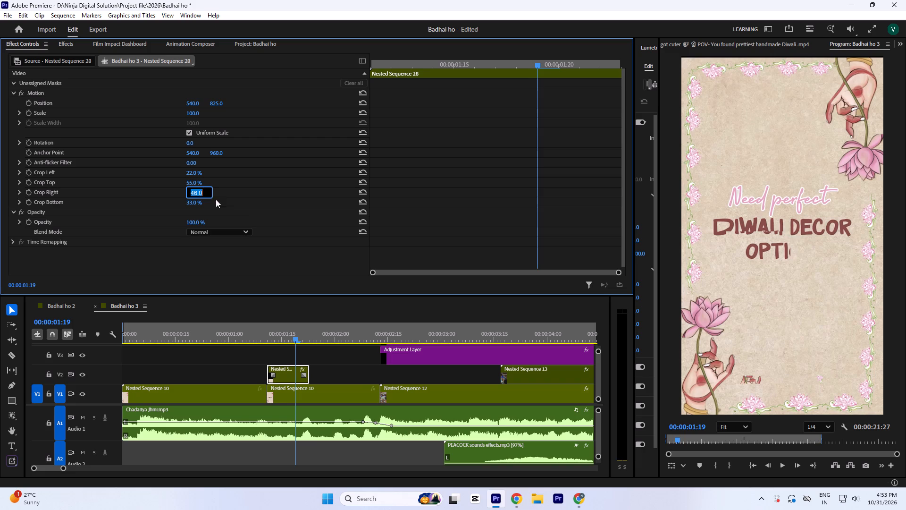
key("Up")
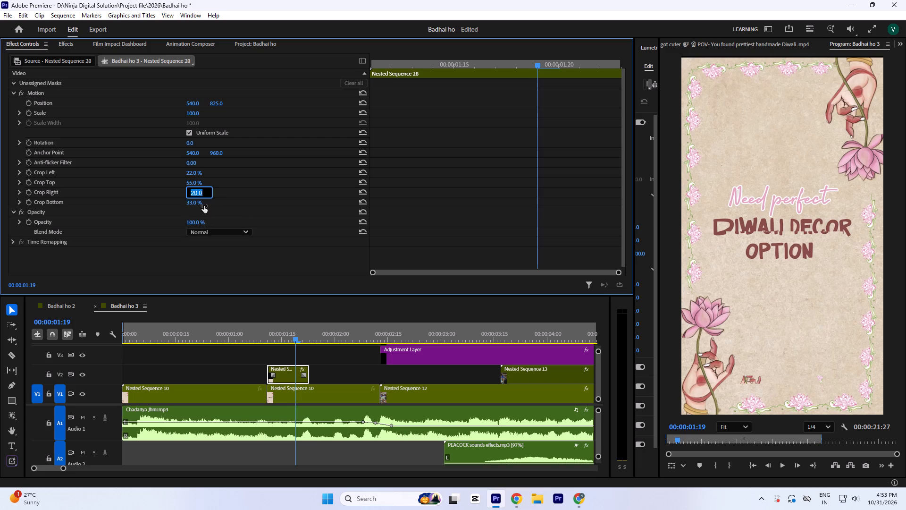
Set Crop Top to 58% on the same Nested Sequence 28 clip so DIWALI DECOR is uncut above OPTION.
left_click(190, 179)
key("Up")
key("Up")
key("Up")
key("Up")
key("Up")
key("Up")
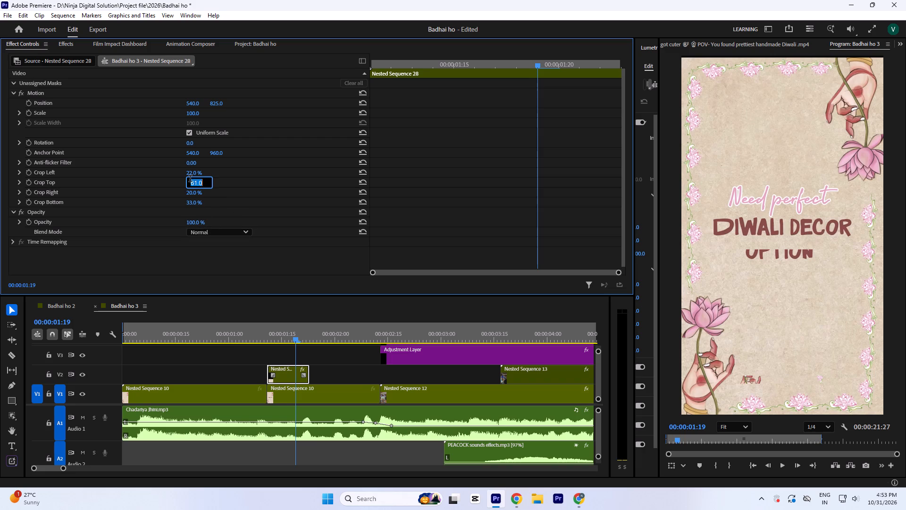
key("Down")
key("Down")
key("Down")
left_click(333, 372)
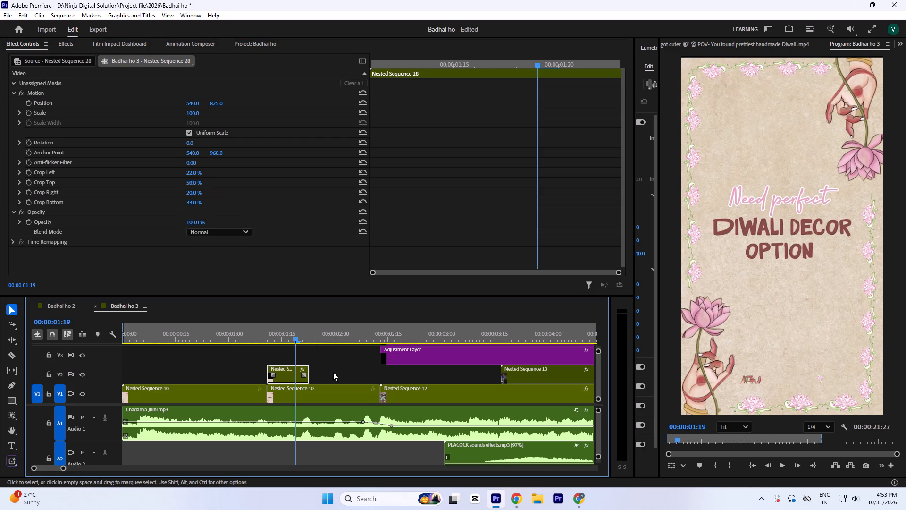
Move the parked Bold Maroon Options on Green.png clip back over the opening title, onto V3 starting at 00:00:01:19.
key("grave")
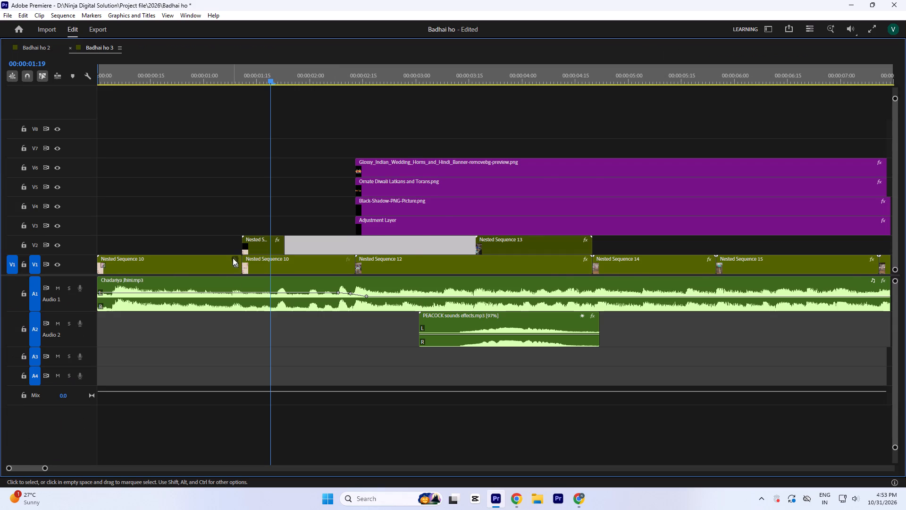
key("minus")
key("minus")
left_click_drag(744, 249, 691, 248)
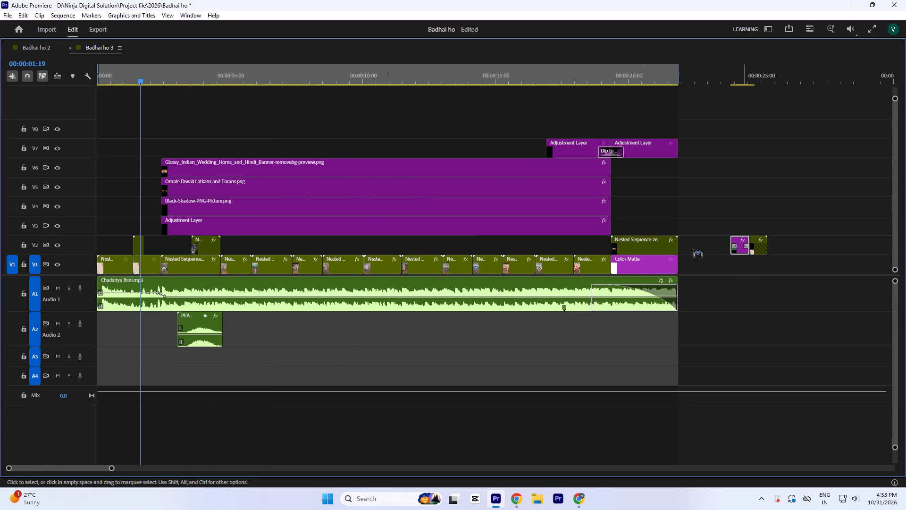
left_click_drag(691, 248, 152, 228)
key("equal")
key("equal")
key("equal")
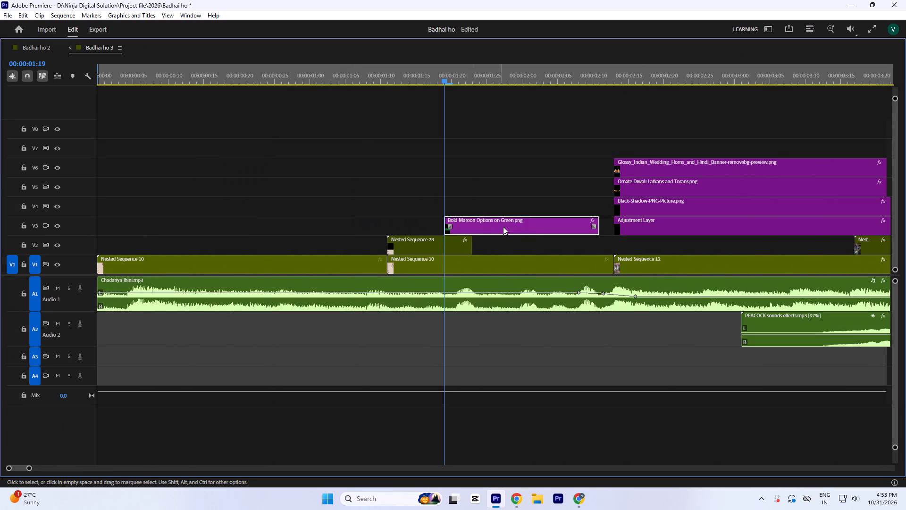
Shift the OPTIONS image clip on V3 to start where Nested Sequence 28 ends, at 00:00:01:23, and extend its end to the Adjustment Layer.
left_click_drag(601, 233, 522, 239)
left_click_drag(469, 230, 501, 229)
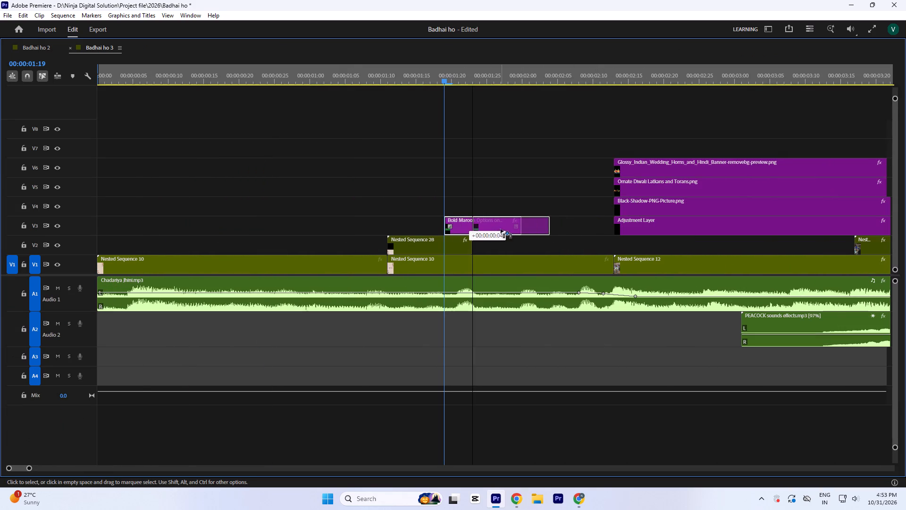
left_click_drag(501, 229, 501, 229)
left_click_drag(500, 228, 500, 234)
left_click_drag(550, 230, 620, 233)
type("`-")
Extend the end of the Nested Sequence 28 clip on V2 to about 00:00:01:27, beneath the OPTIONS image clip.
left_click(309, 336)
key("equal")
key("equal")
key("equal")
key("equal")
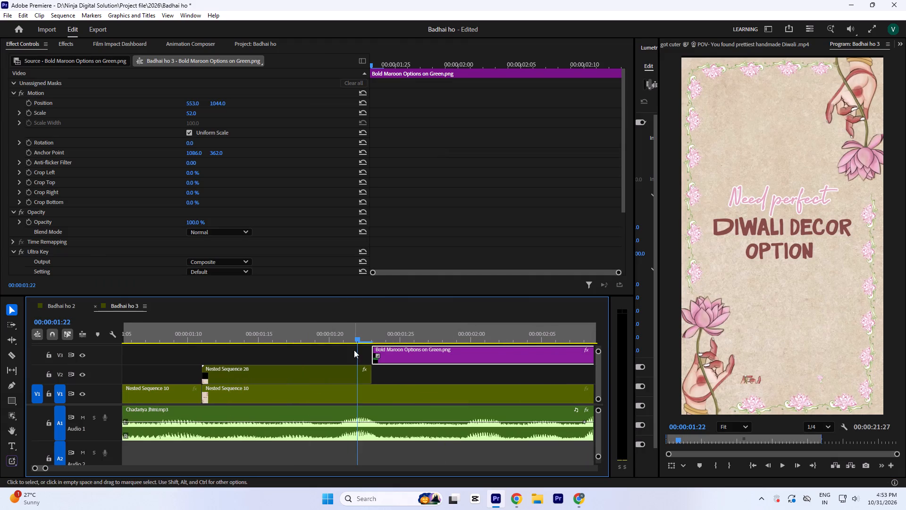
key("equal")
left_click(371, 329)
left_click_drag(374, 378, 431, 376)
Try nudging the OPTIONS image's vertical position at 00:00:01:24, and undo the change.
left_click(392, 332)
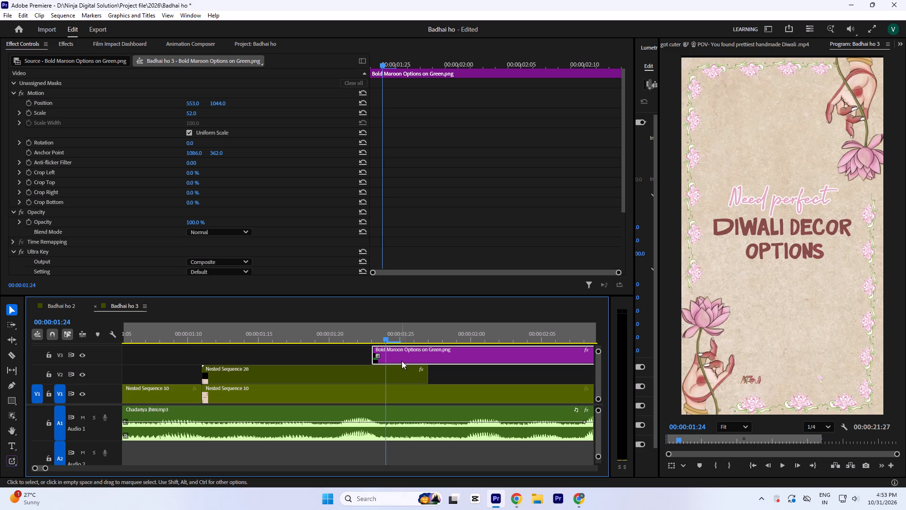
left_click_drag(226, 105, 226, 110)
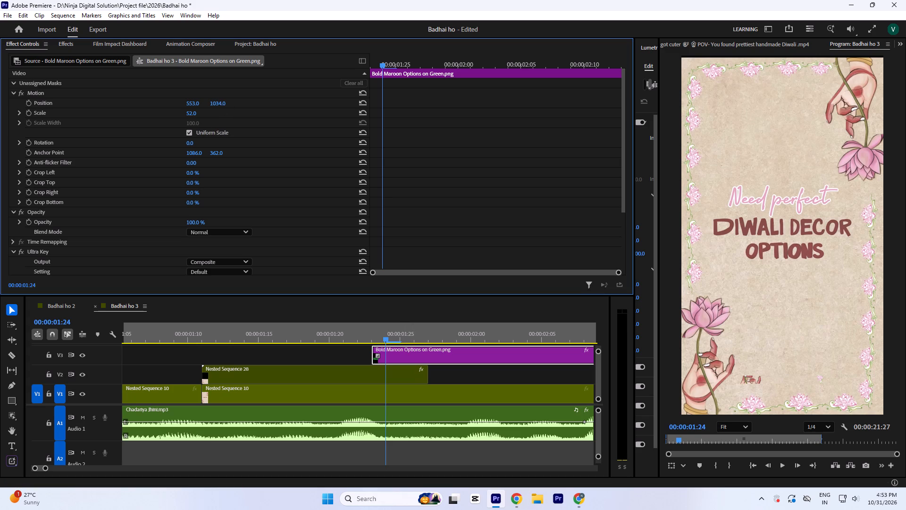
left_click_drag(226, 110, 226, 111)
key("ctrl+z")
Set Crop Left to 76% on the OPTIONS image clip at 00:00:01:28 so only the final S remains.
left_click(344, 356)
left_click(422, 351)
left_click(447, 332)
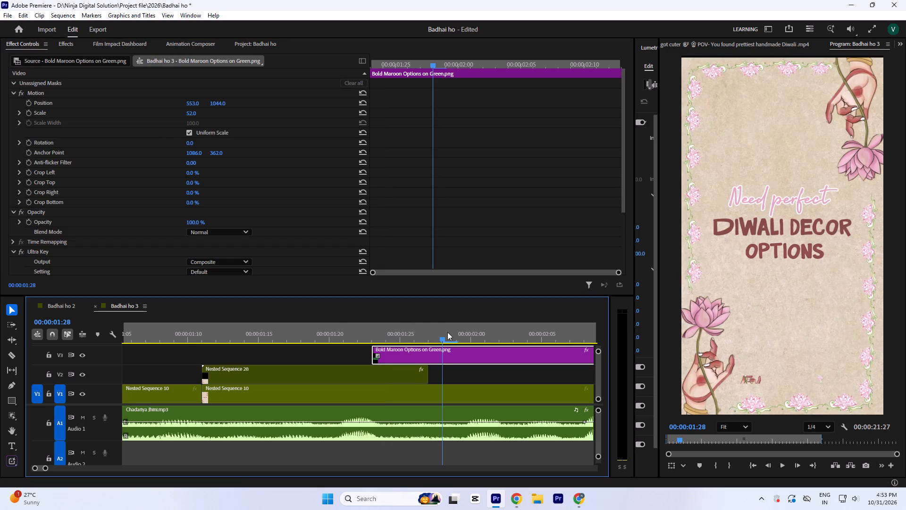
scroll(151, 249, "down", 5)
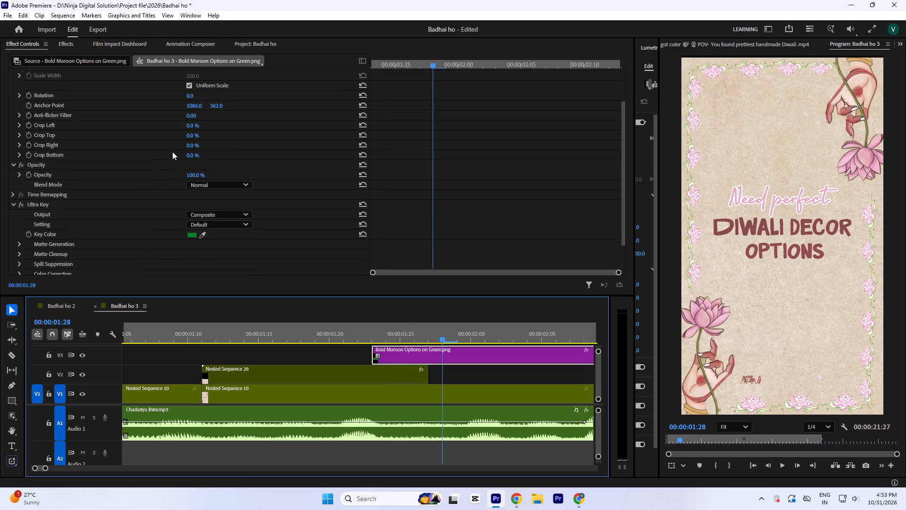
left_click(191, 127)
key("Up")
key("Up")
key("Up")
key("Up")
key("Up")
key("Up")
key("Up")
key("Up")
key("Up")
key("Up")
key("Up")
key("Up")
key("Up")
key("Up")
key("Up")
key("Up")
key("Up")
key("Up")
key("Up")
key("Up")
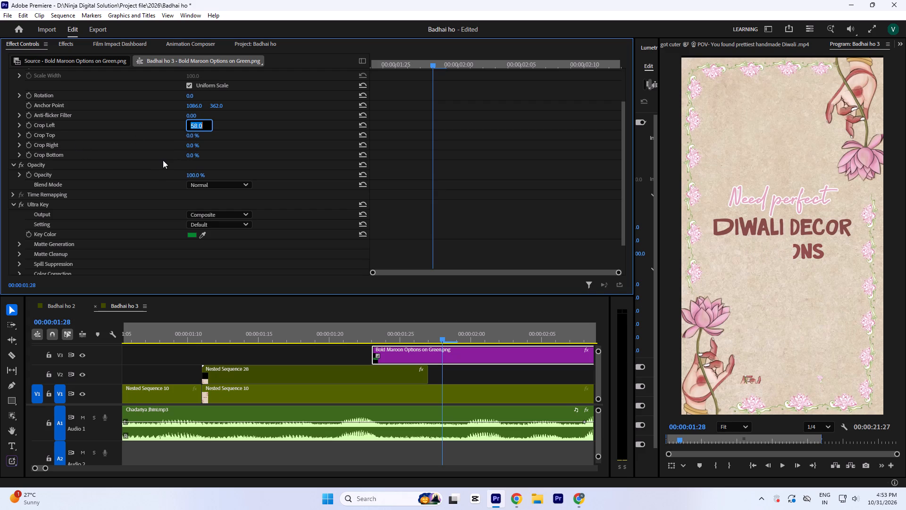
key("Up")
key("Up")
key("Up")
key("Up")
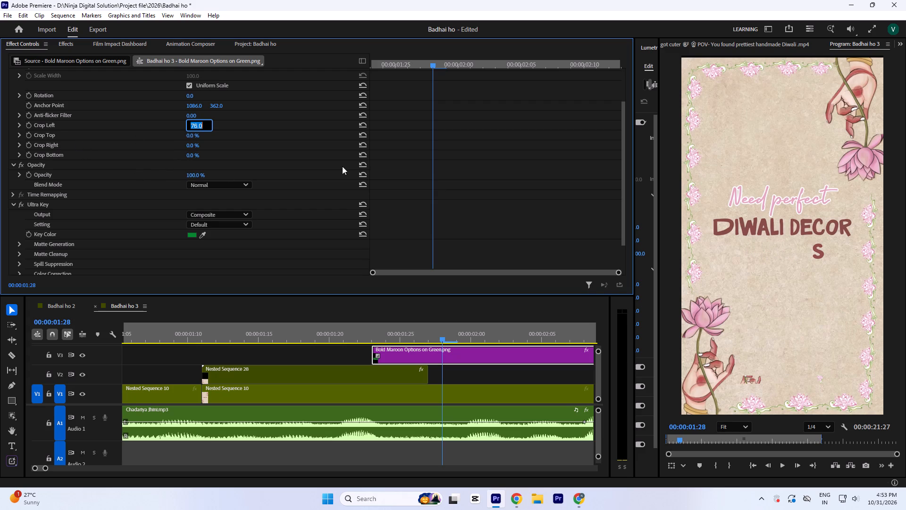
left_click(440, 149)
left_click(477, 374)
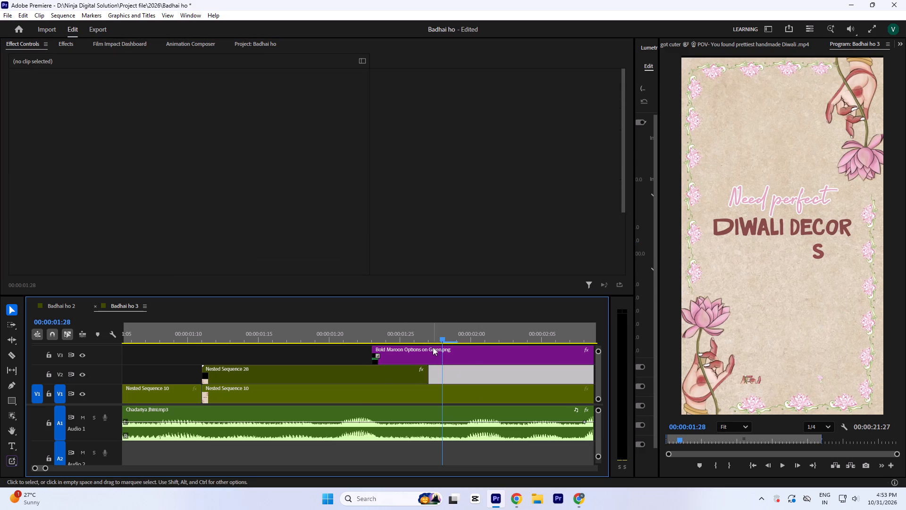
Set the OPTIONS image's horizontal position to 570 at 00:00:01:26.
left_click(425, 333)
left_click(416, 333)
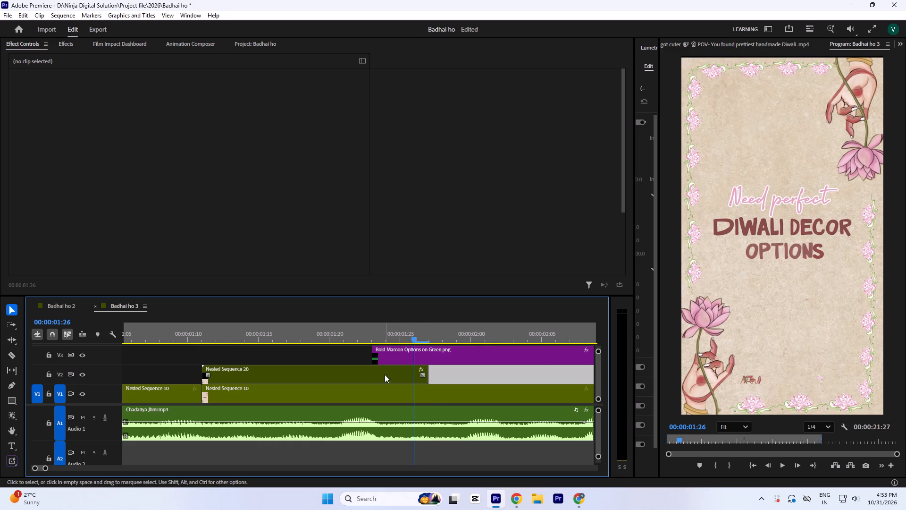
left_click(420, 358)
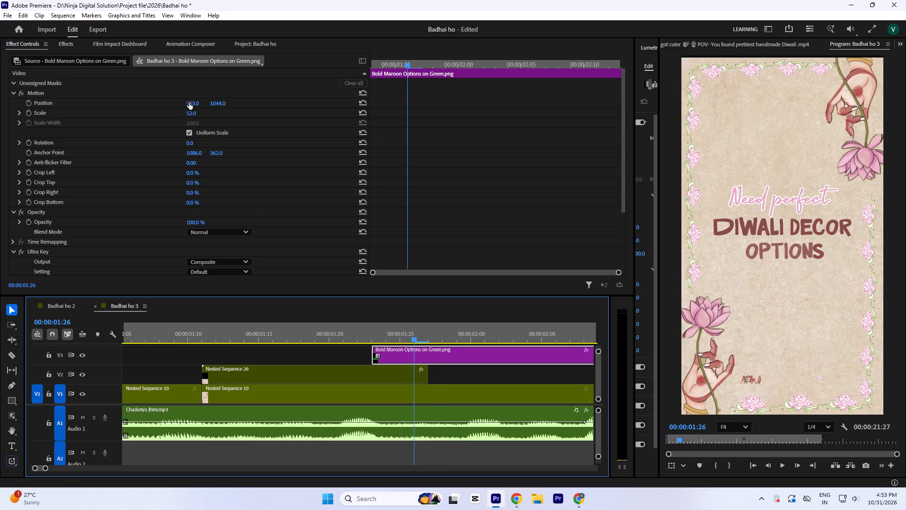
left_click_drag(189, 102, 183, 91)
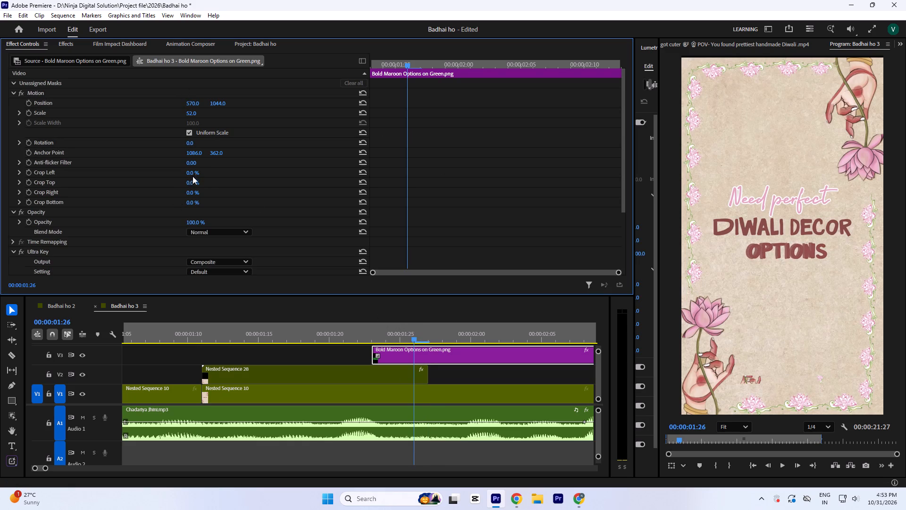
Set Crop Left to 76% on the repositioned OPTIONS image so only its final S sits beside the OPTION text.
left_click(193, 174)
key("Up")
key("Up")
key("Up")
key("Up")
key("Up")
key("Up")
key("Up")
key("Up")
key("Up")
key("Up")
key("Up")
key("Up")
key("Up")
key("Up")
key("Up")
key("Up")
key("Up")
key("Up")
key("Up")
key("Up")
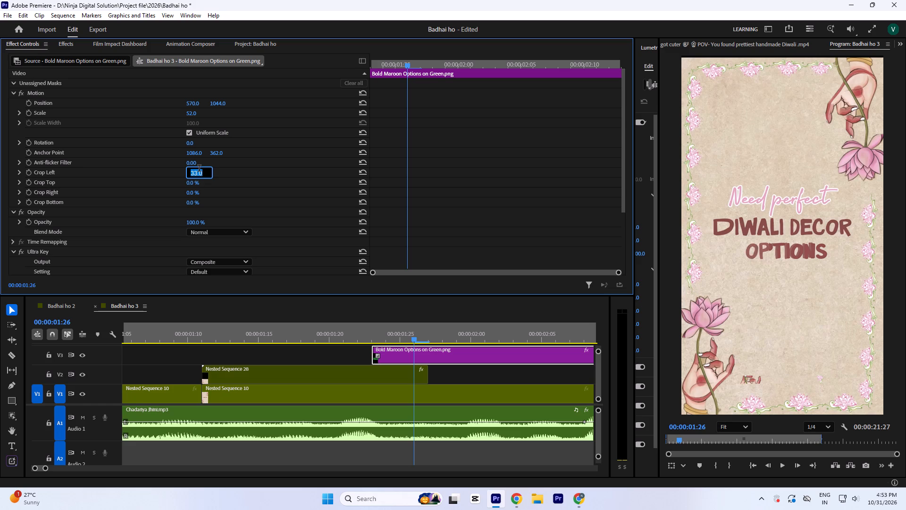
key("Up")
key("Up")
key("Up")
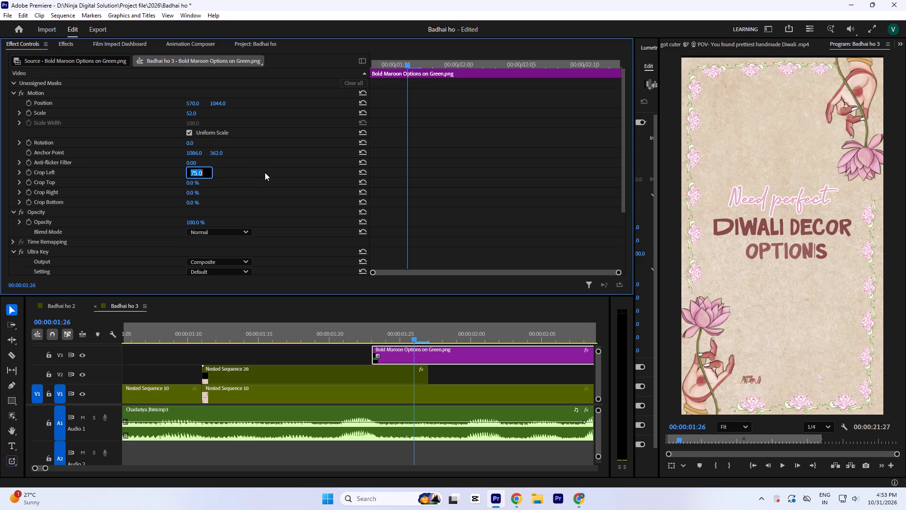
key("Up")
left_click(509, 207)
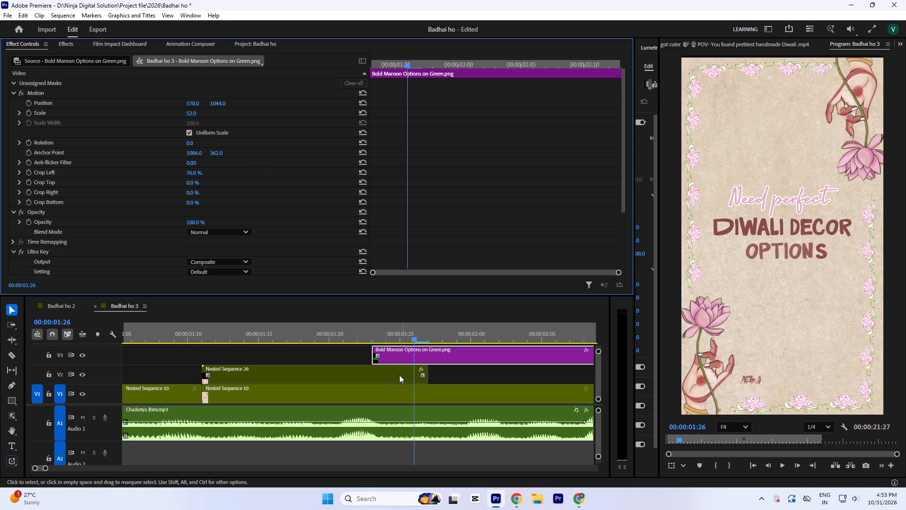
left_click(333, 358)
left_click(403, 358)
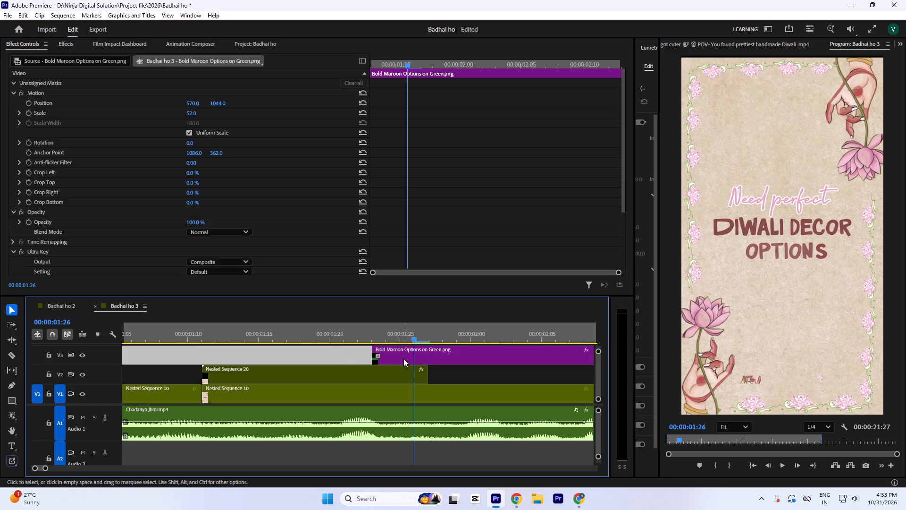
Add a frame hold to the Nested Sequence 28 clip on V2 at 00:00:01:23, where the OPTIONS image starts.
left_click(460, 336)
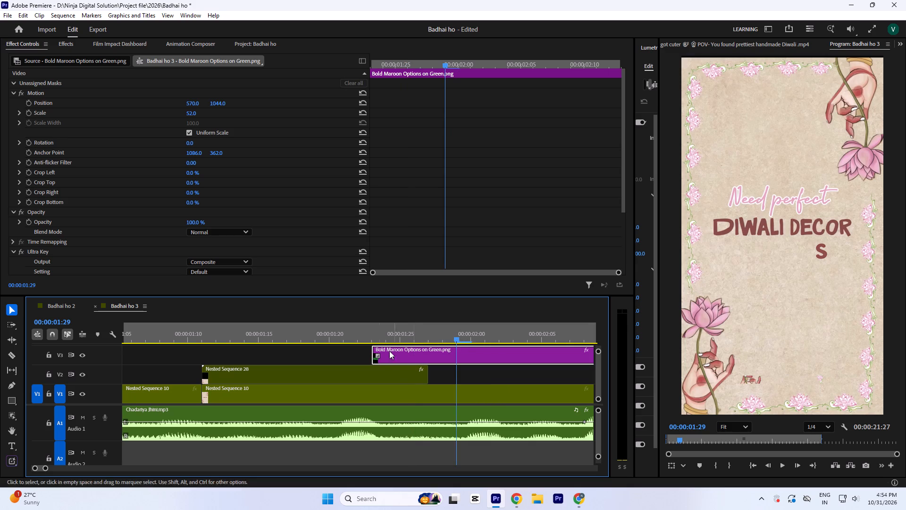
left_click(351, 333)
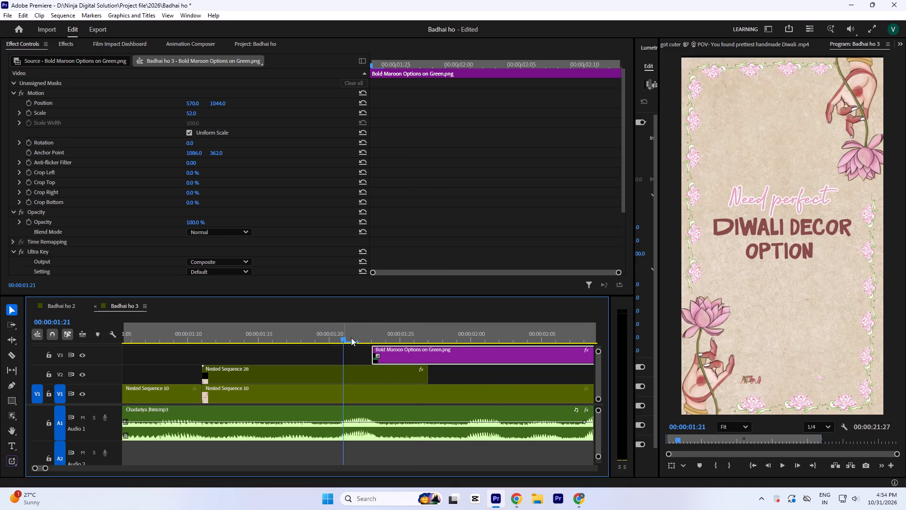
left_click_drag(358, 334, 377, 337)
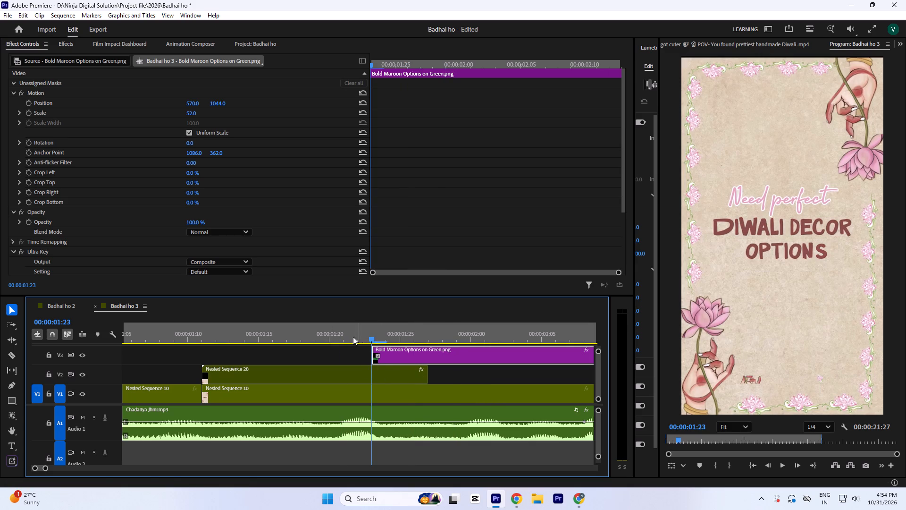
right_click(391, 373)
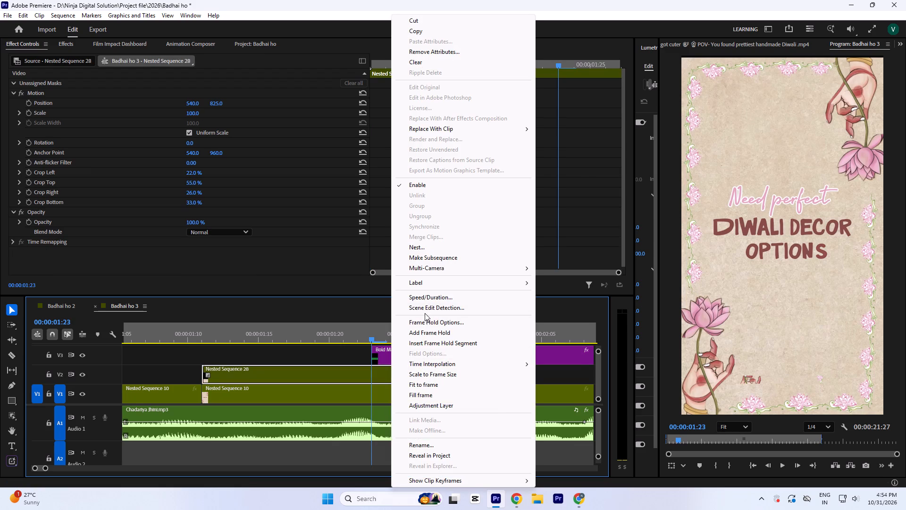
left_click(425, 333)
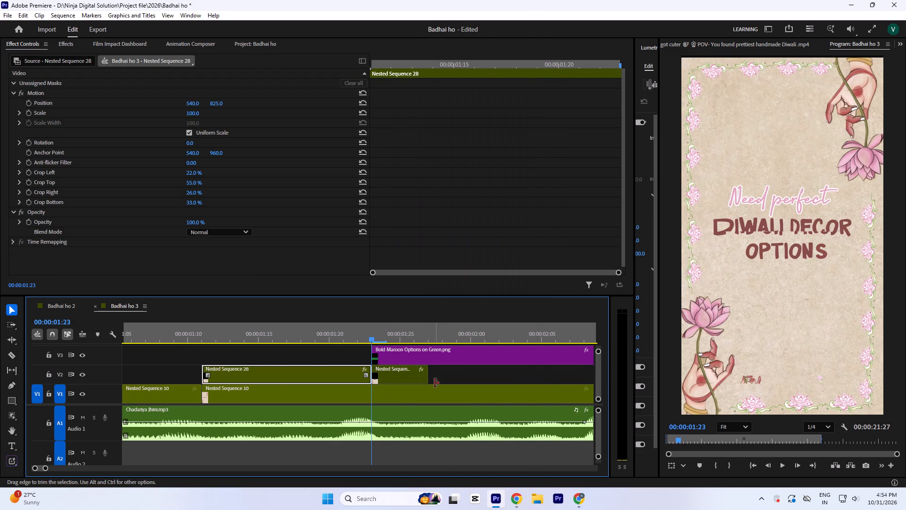
Extend the held Nested Sequence 28 segment on V2 to the start of Nested Sequence 12, matching the OPTIONS image's end.
key("minus")
left_click_drag(393, 378, 497, 379)
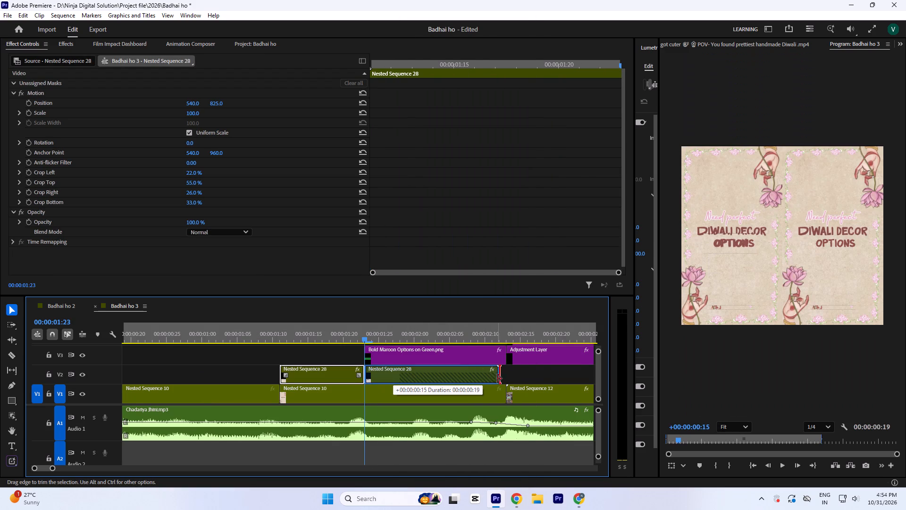
left_click_drag(497, 379, 506, 379)
Raise Crop Top by 3% on the held Nested Sequence 28 segment so it no longer cuts into DIWALI DECOR.
left_click(422, 374)
left_click(334, 328)
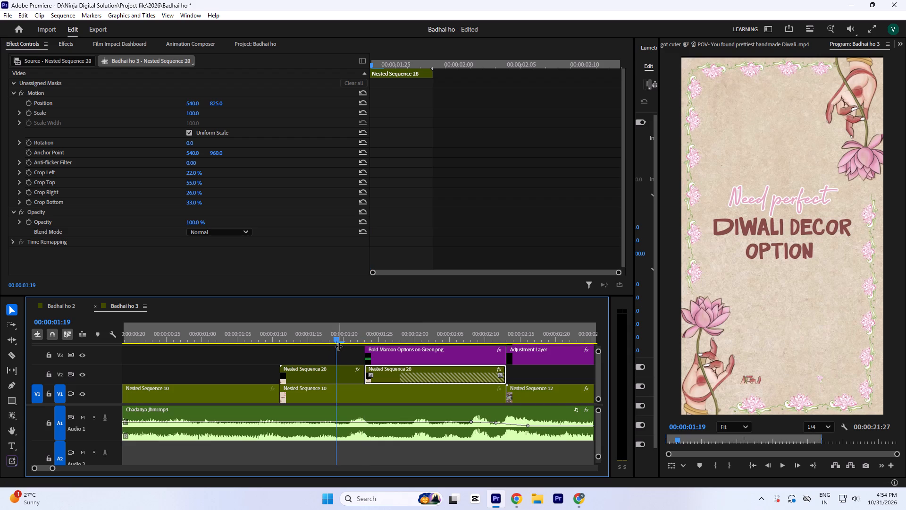
left_click(331, 372)
left_click(370, 328)
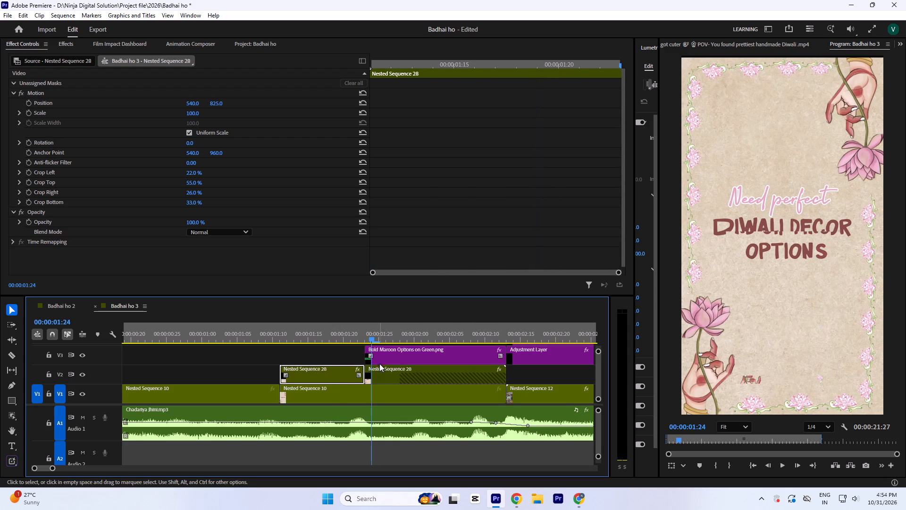
left_click(379, 370)
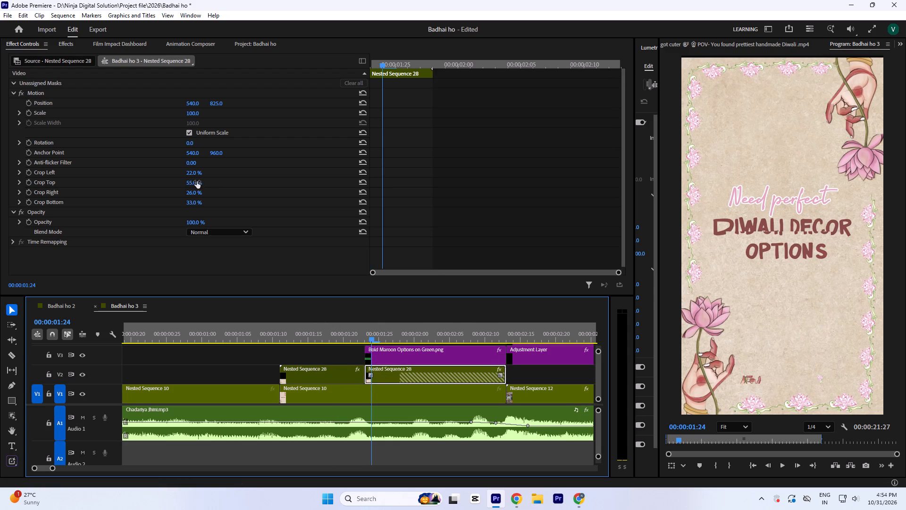
left_click(196, 183)
key("Up")
key("Up")
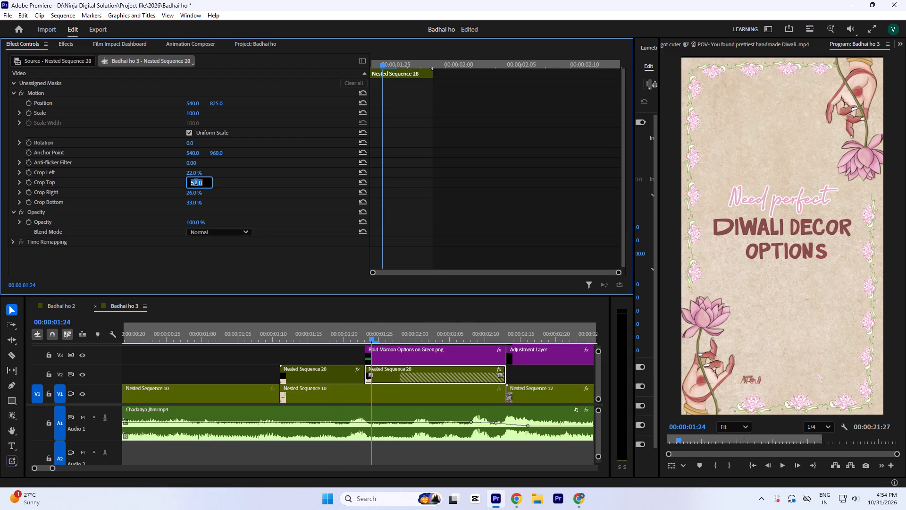
key("Up")
left_click(345, 363)
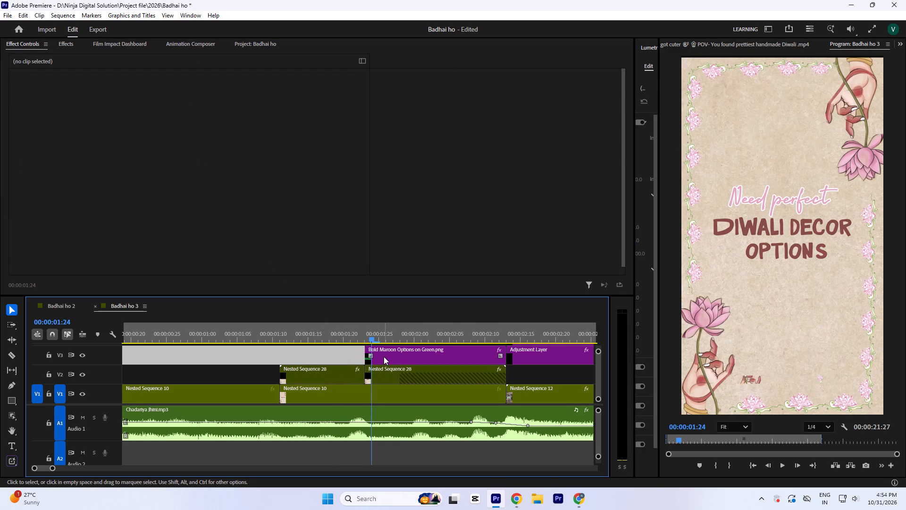
Set the Bold Maroon Options on Green.png clip's horizontal position to 568 at 00:00:01:24.
left_click(384, 357)
left_click(219, 102)
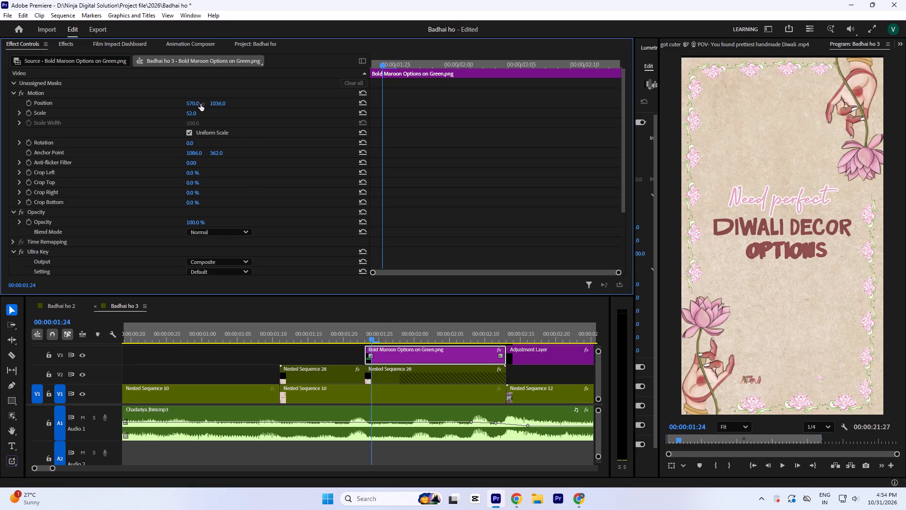
left_click(199, 103)
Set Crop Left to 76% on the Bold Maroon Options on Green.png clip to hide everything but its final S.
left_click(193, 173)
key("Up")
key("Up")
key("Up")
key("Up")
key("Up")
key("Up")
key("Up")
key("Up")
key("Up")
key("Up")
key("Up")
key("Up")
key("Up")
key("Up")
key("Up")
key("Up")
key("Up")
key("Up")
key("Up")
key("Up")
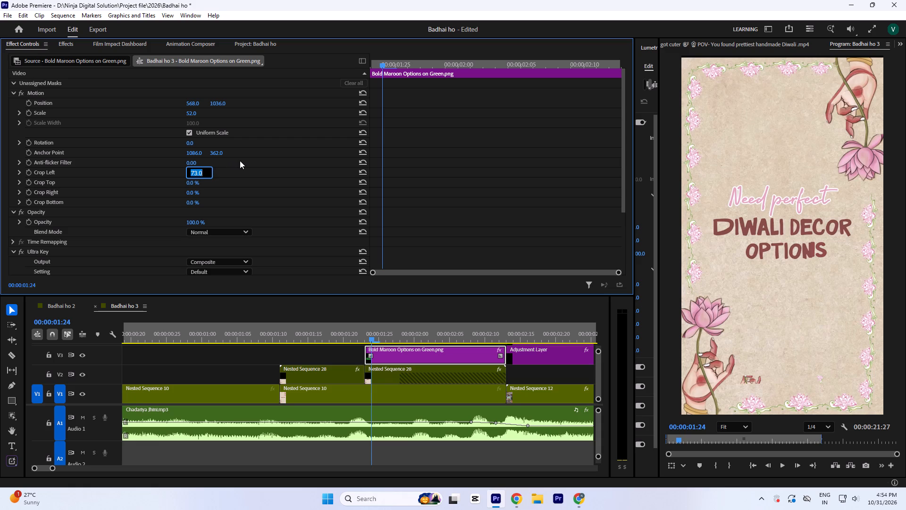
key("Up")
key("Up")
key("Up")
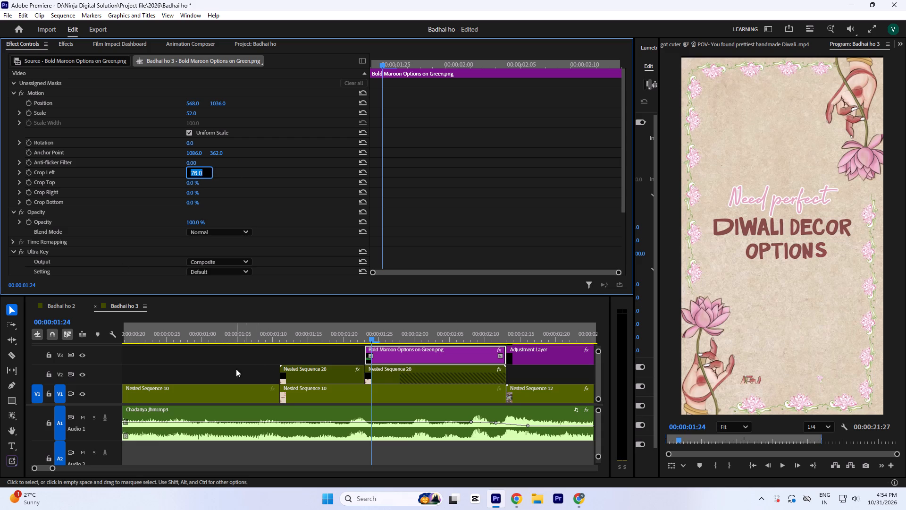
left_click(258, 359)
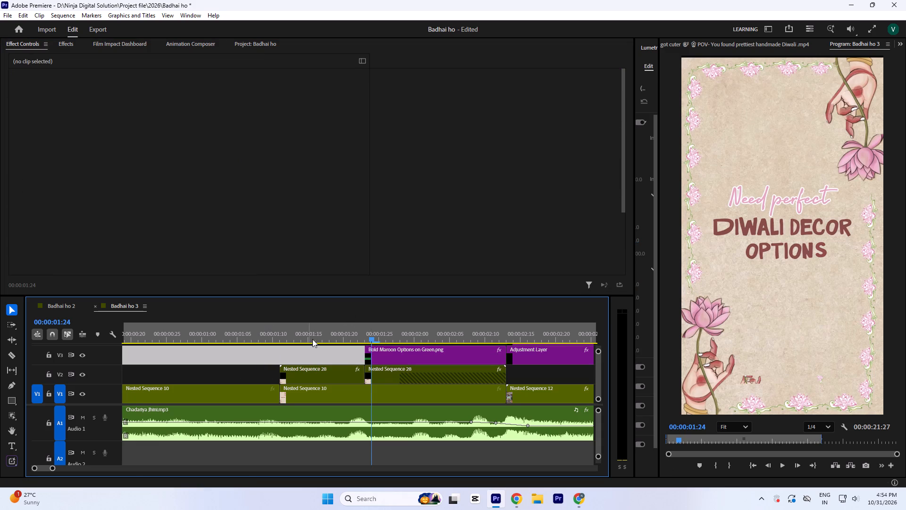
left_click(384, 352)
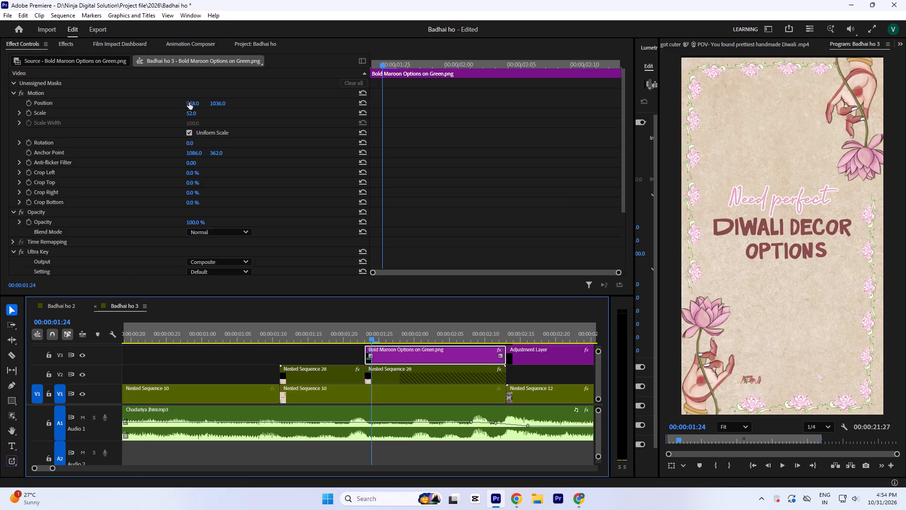
Nest the Bold Maroon Options on Green.png clip on V3 with the default sequence name.
left_click(390, 332)
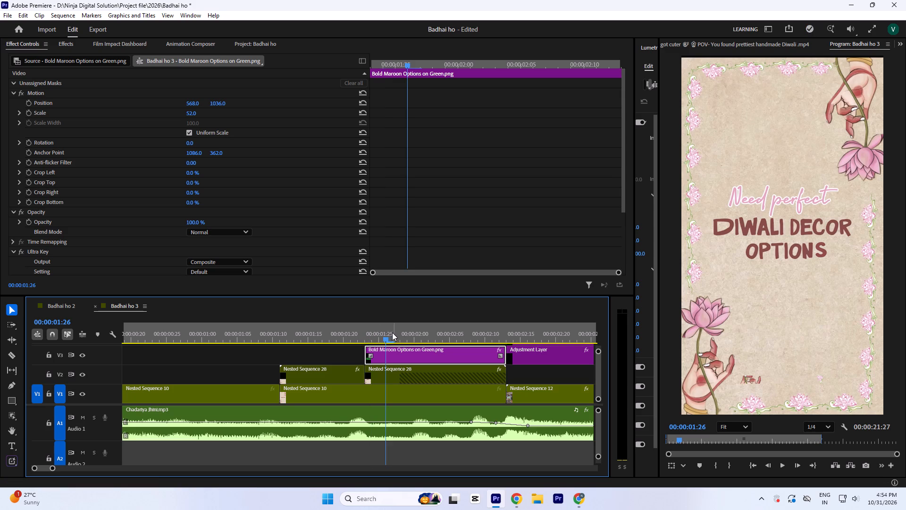
key("n")
key("Return")
left_click(402, 356)
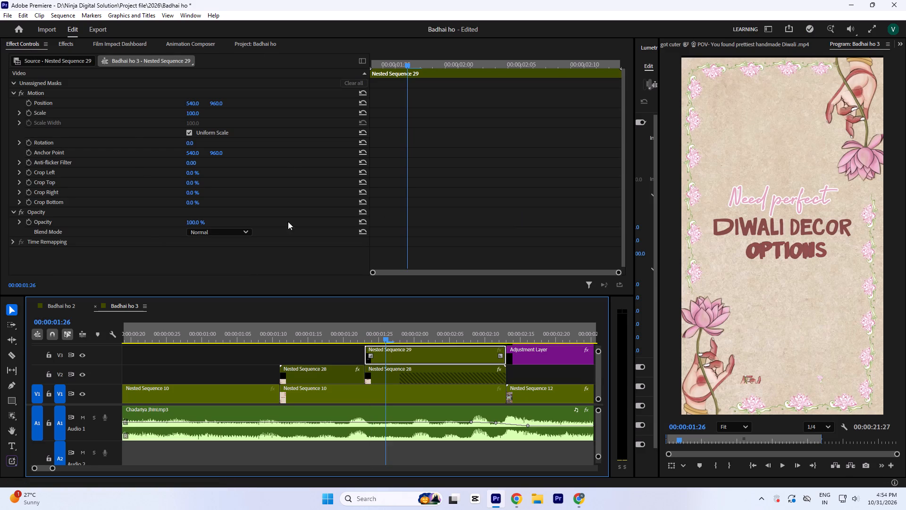
Set the horizontal position of the newly nested OPTIONS clip on V3 to 528.
left_click_drag(193, 101, 191, 107)
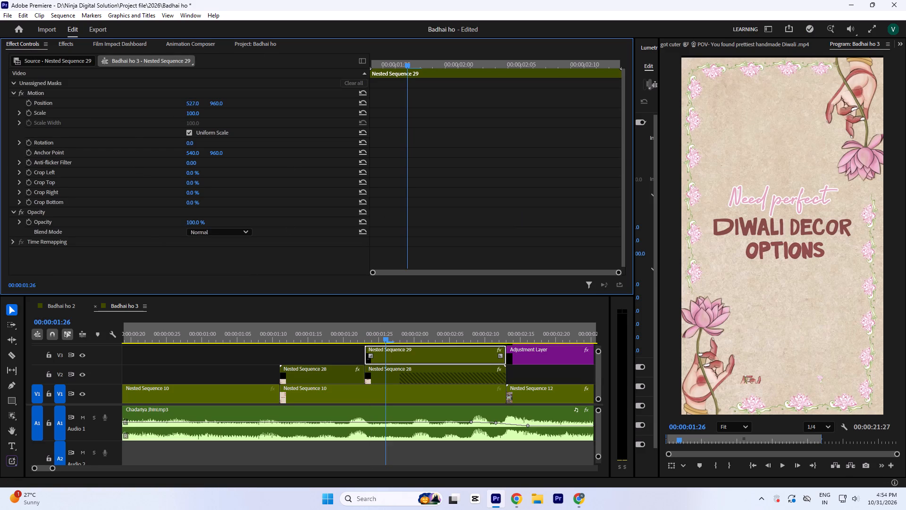
left_click_drag(191, 107, 191, 106)
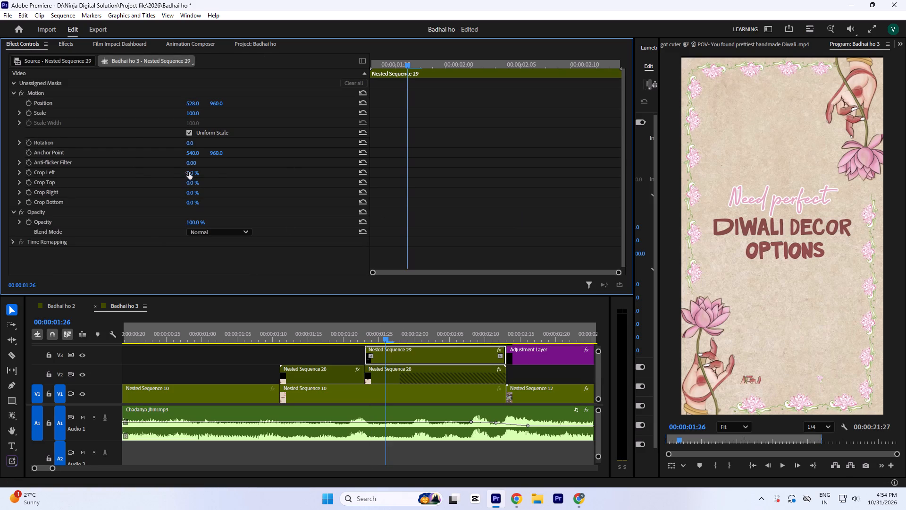
Set Crop Left to 65% on the nested OPTIONS clip so only its final S sits beside OPTION.
left_click(189, 172)
key("Up")
key("Up")
key("Up")
key("Up")
key("Up")
key("Up")
key("Up")
key("Up")
key("Up")
key("Up")
key("Up")
key("Up")
key("Up")
key("Up")
key("Up")
key("Up")
key("Up")
key("Up")
key("Up")
key("Up")
key("Down")
key("Down")
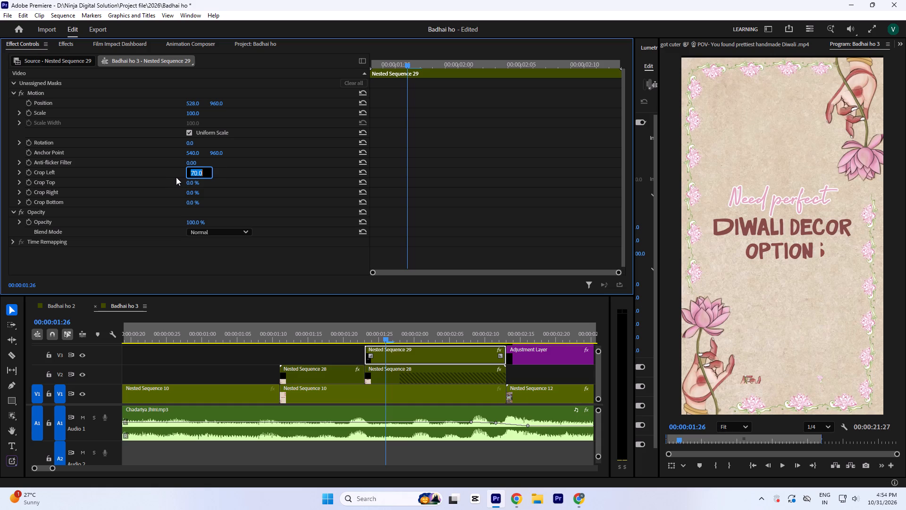
key("Down")
key("Down")
key("Down")
key("Down")
key("Down")
left_click(233, 349)
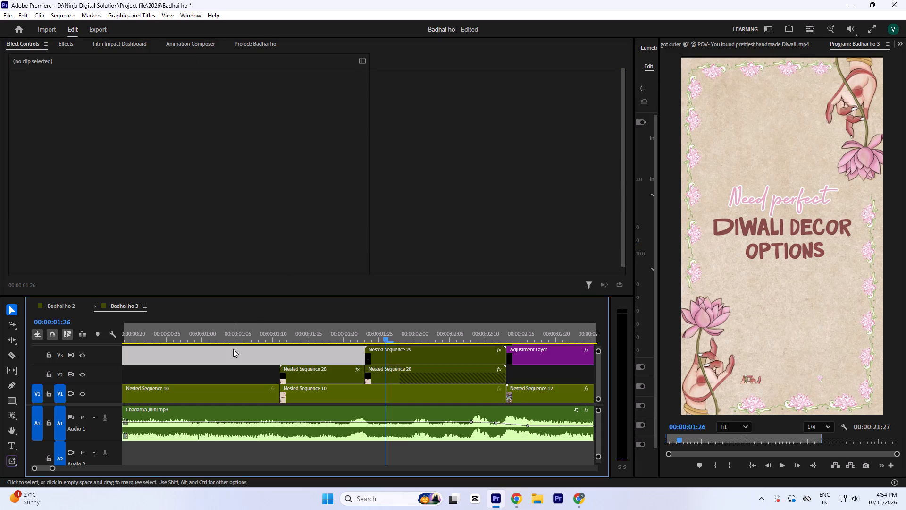
Save the project.
key("ctrl+s")
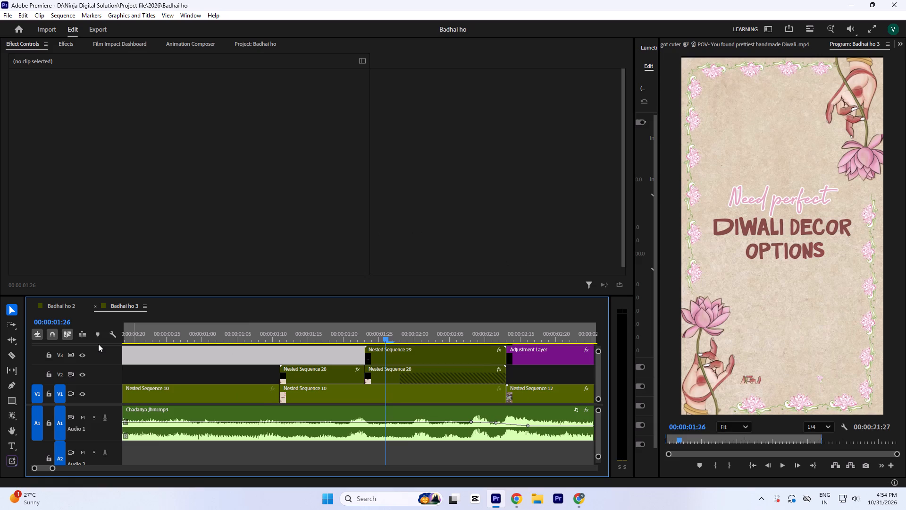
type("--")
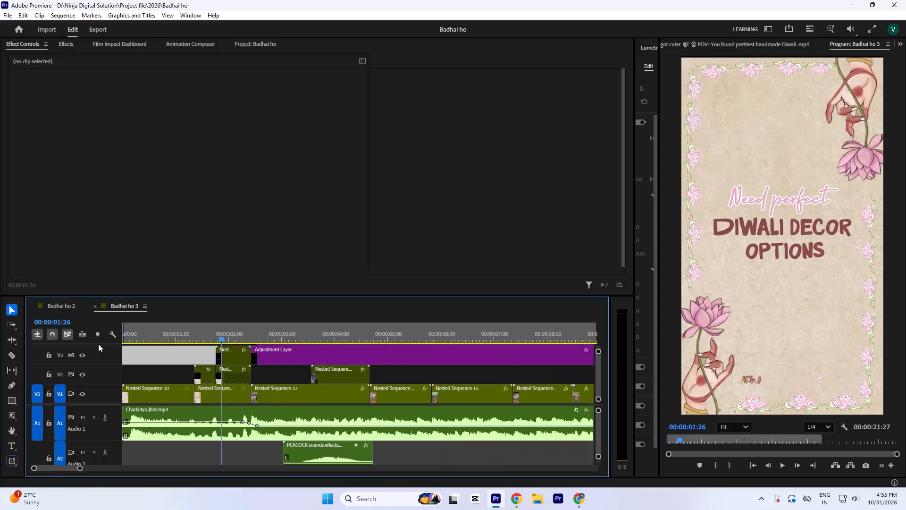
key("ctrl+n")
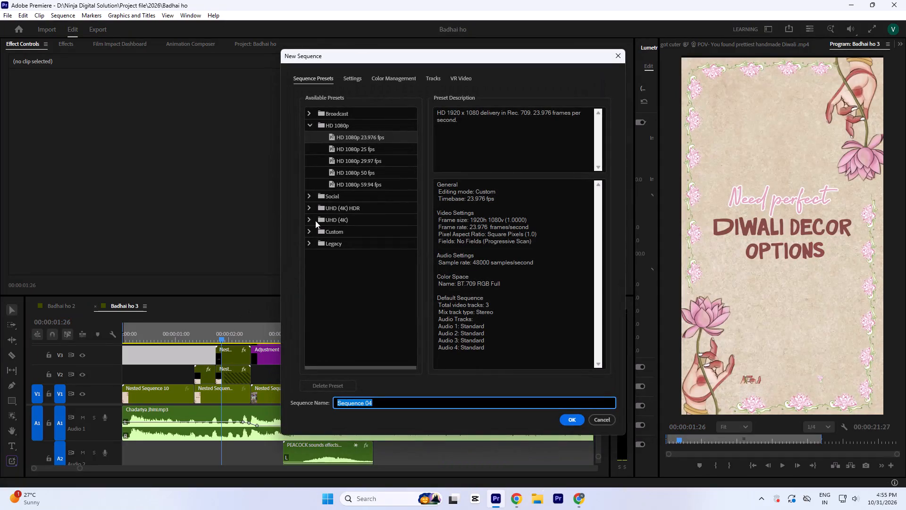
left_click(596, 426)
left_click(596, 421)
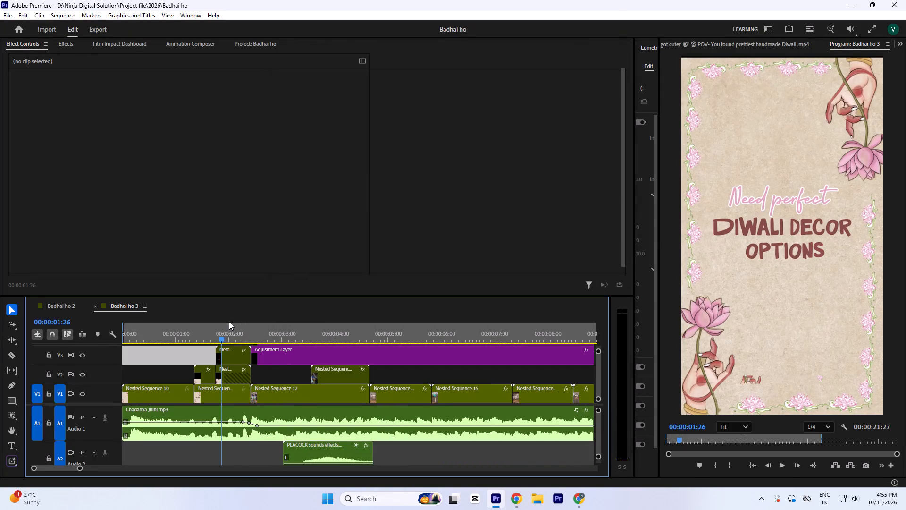
Open the export settings for Badhai ho 3 and set its output to replace the existing Badhai ho 3 video in the Render folder.
left_click(227, 323)
key("ctrl+m")
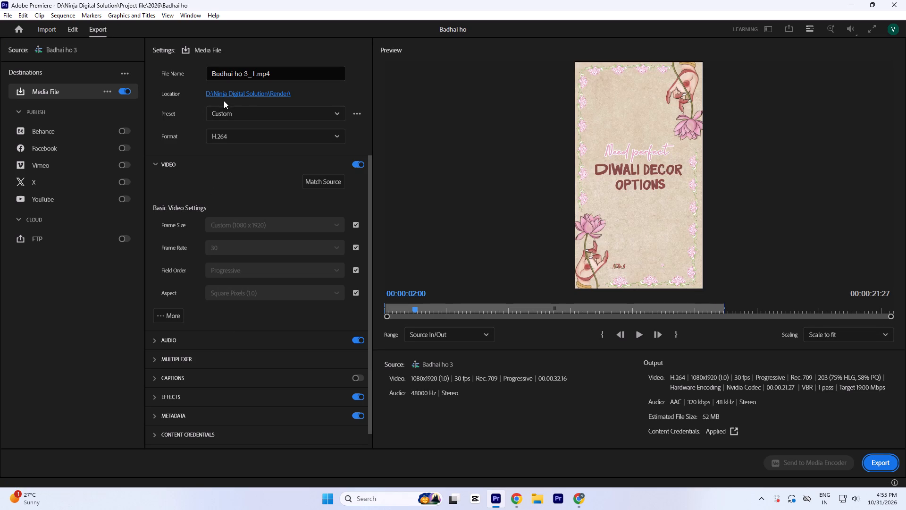
left_click(225, 98)
left_click(223, 91)
left_click(433, 49)
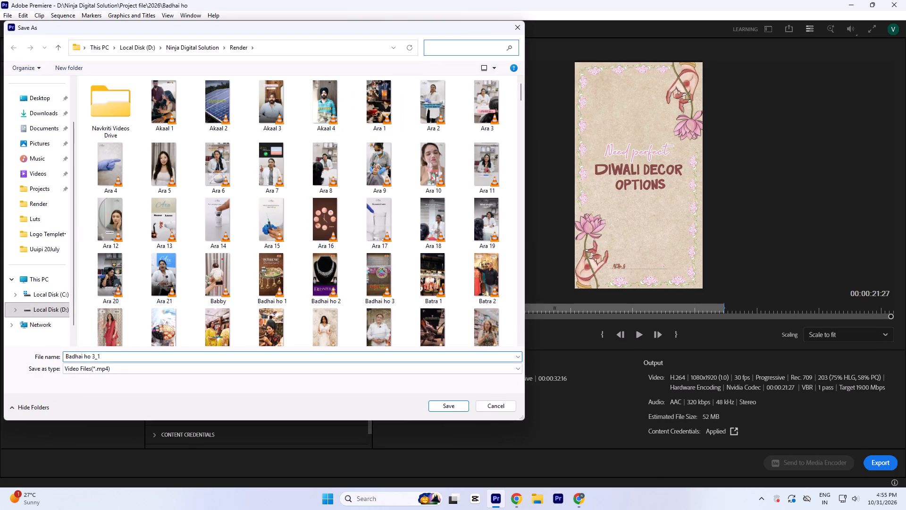
type("bad")
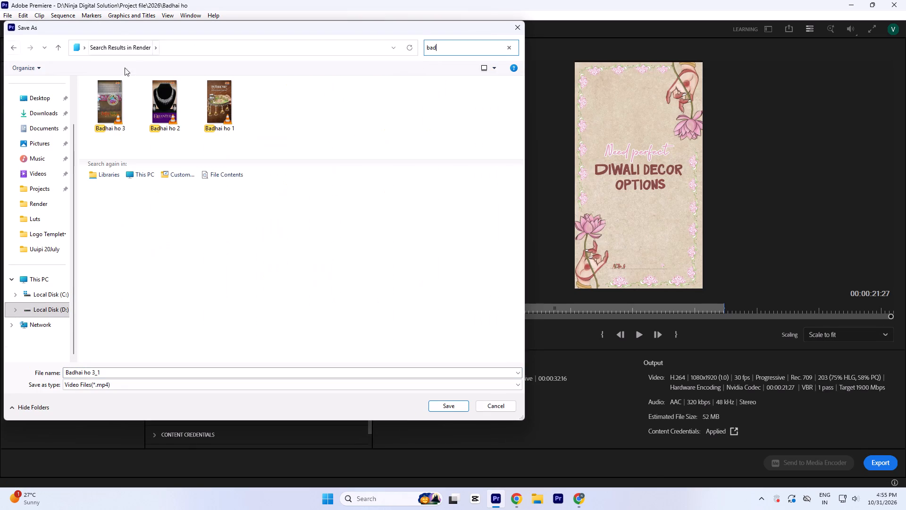
left_click(109, 98)
key("Return")
key("Return")
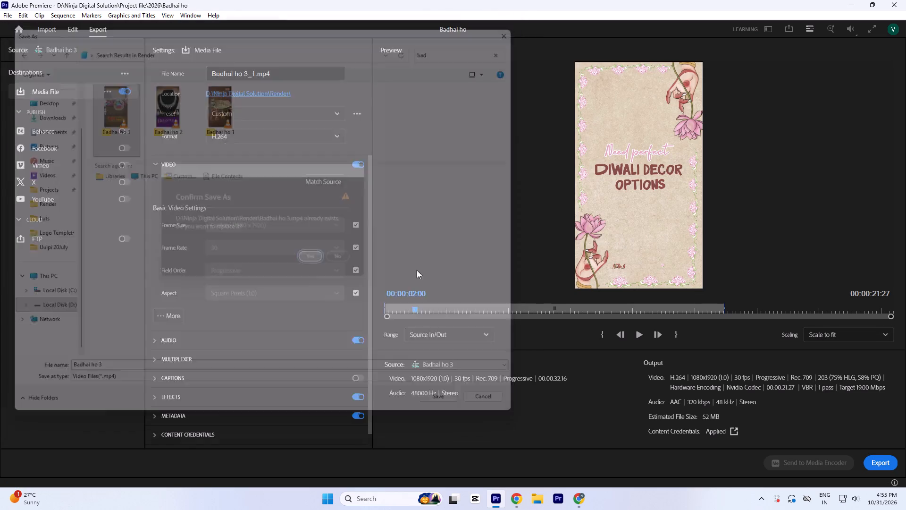
Export the Badhai ho 3 video to the Render folder with the current settings.
left_click(885, 462)
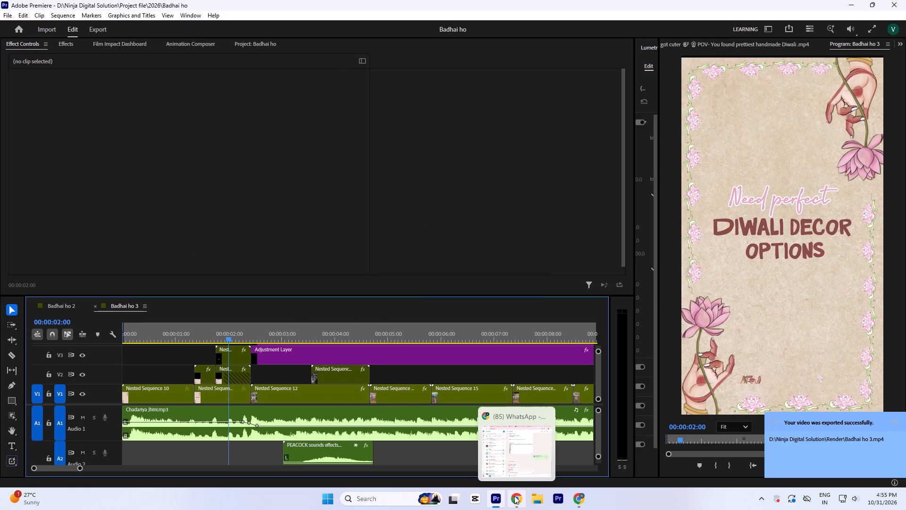
Play the opening of the Badhai ho 3 sequence from the first frame to review the DIWALI DECOR OPTIONS title.
left_click_drag(234, 332, 49, 346)
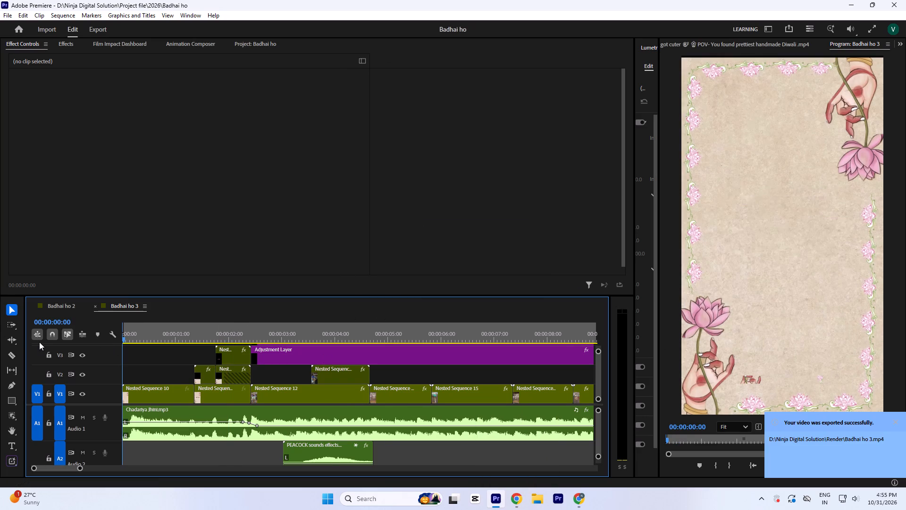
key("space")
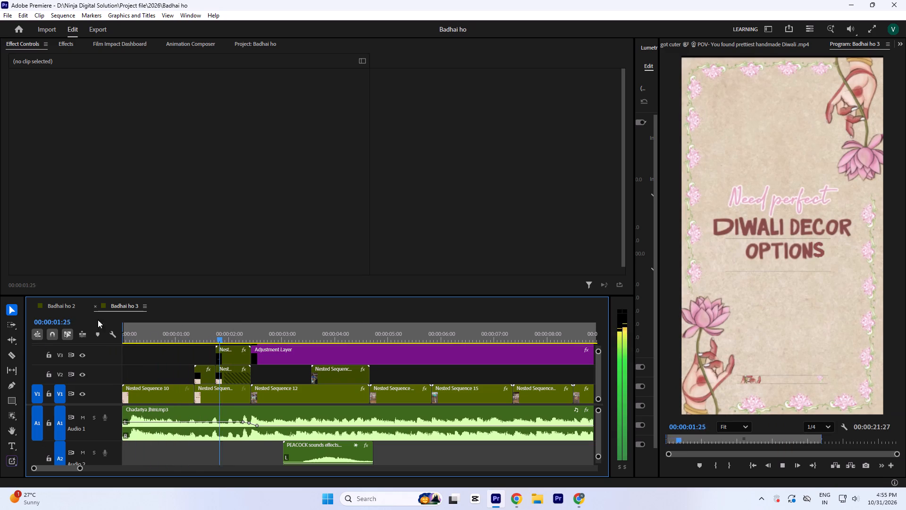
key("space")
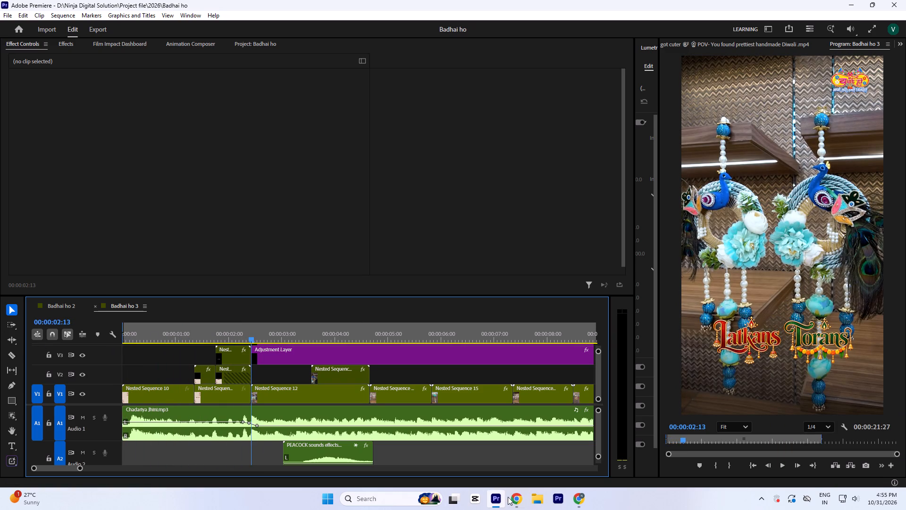
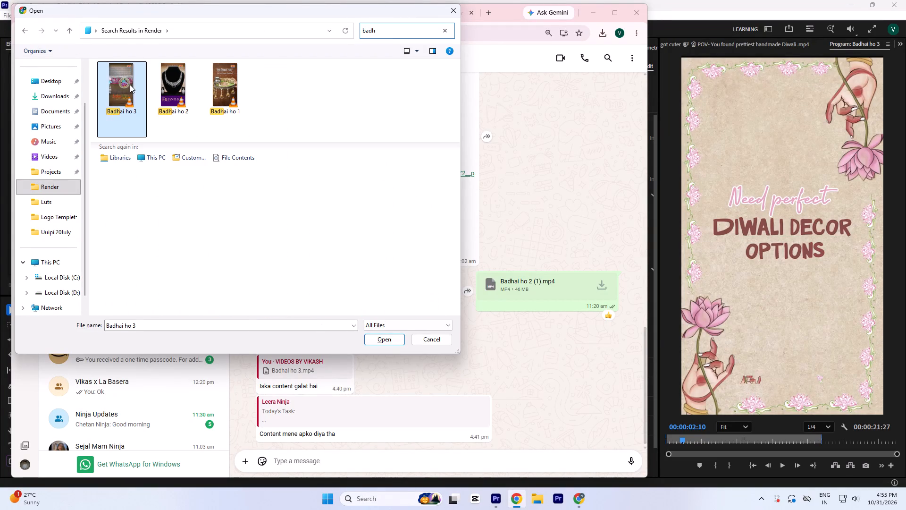
Preview the exported Badhai ho 3 video in VLC, checking the opening Diwali decor title and the Latkans and Torans shots.
left_click(155, 112)
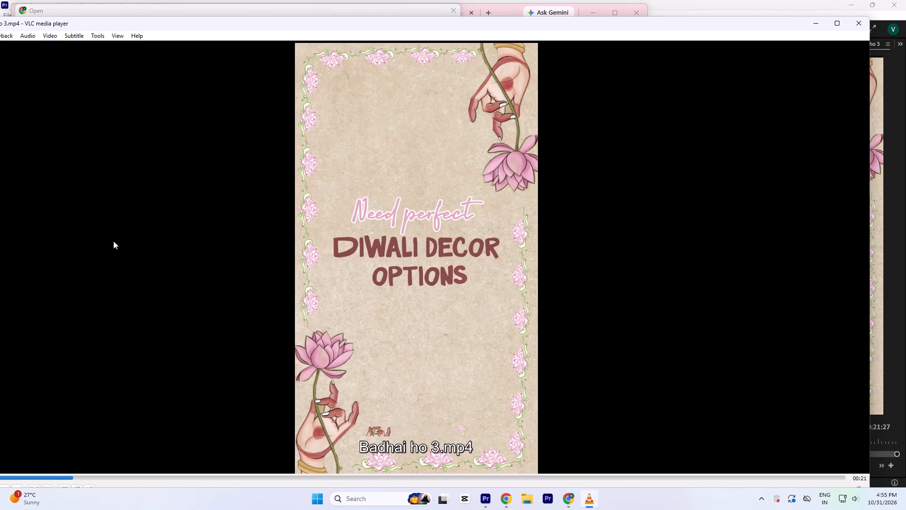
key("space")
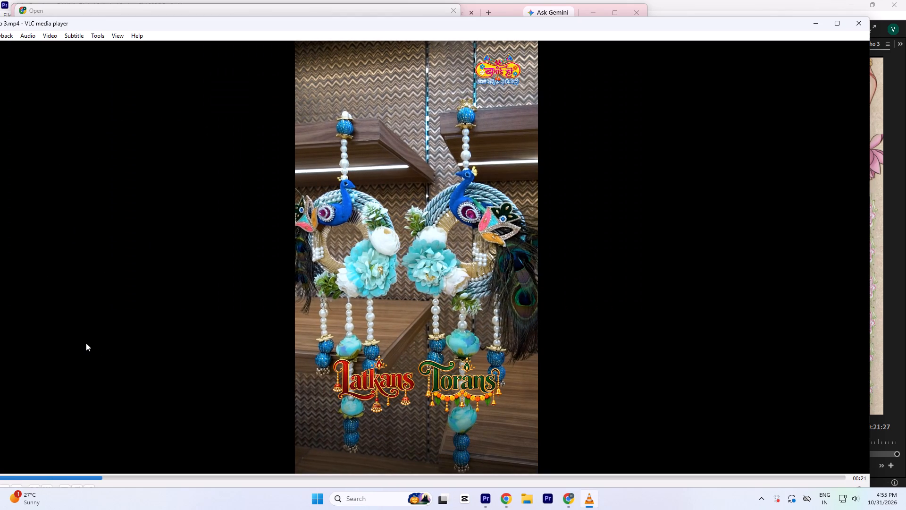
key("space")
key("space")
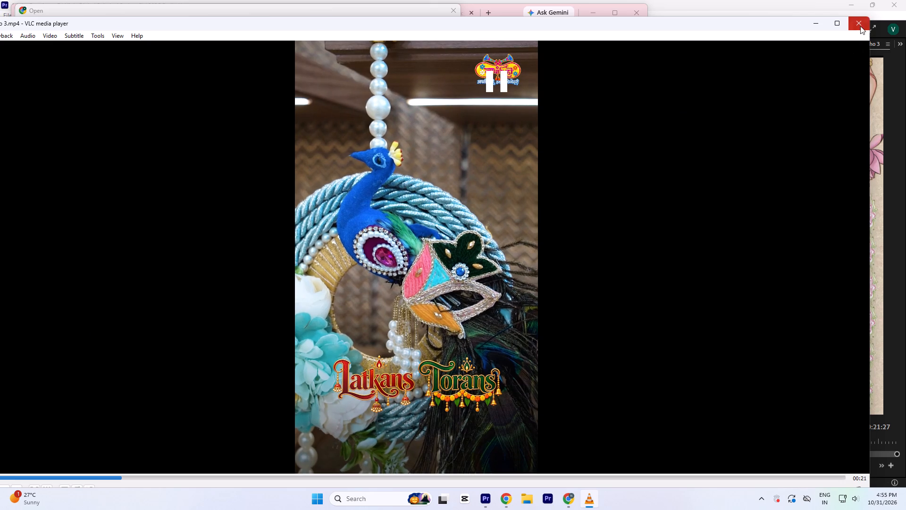